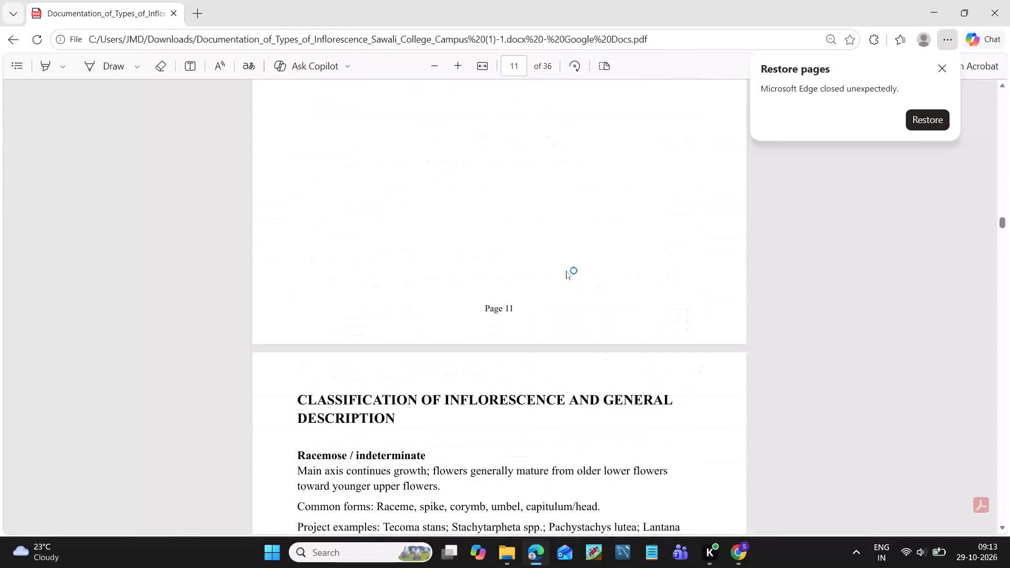
Examine the exported inflorescence PDF backwards from page 11 to its INDEX table.
{"action": "scroll", "coordinate": [718, 374], "scroll_direction": "up", "scroll_amount": 2}
{"action": "scroll", "coordinate": [573, 312], "scroll_direction": "up", "scroll_amount": 5}
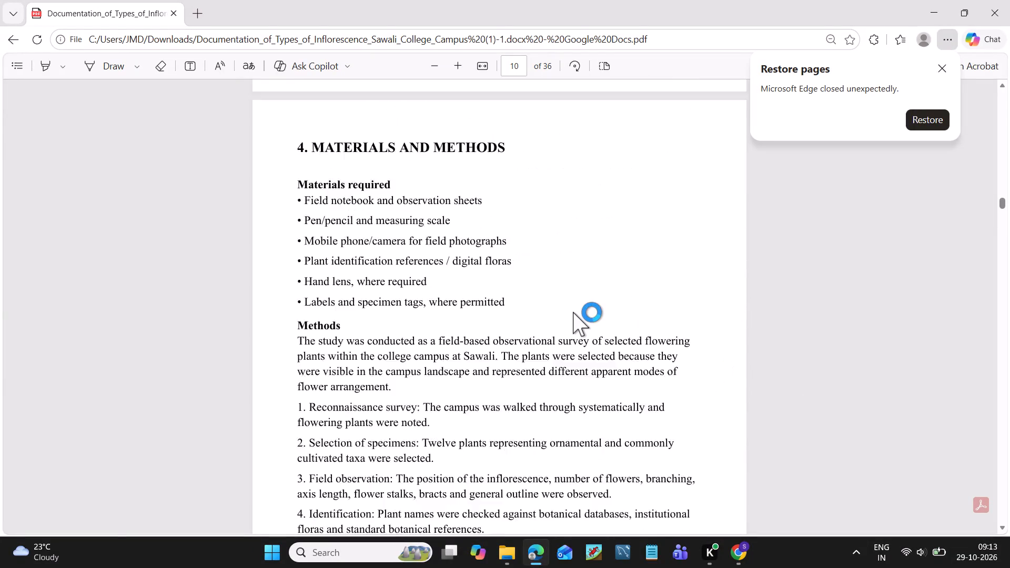
{"action": "scroll", "coordinate": [573, 312], "scroll_direction": "up", "scroll_amount": 10}
{"action": "scroll", "coordinate": [573, 312], "scroll_direction": "up", "scroll_amount": 12}
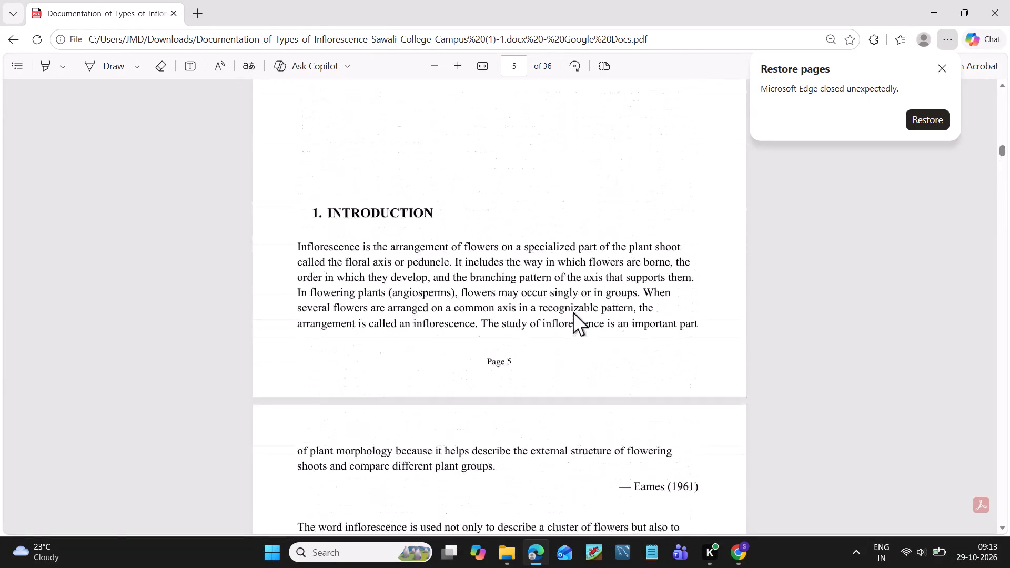
{"action": "scroll", "coordinate": [573, 312], "scroll_direction": "up", "scroll_amount": 4}
{"action": "scroll", "coordinate": [573, 312], "scroll_direction": "down", "scroll_amount": 3}
{"action": "scroll", "coordinate": [573, 312], "scroll_direction": "up", "scroll_amount": 1}
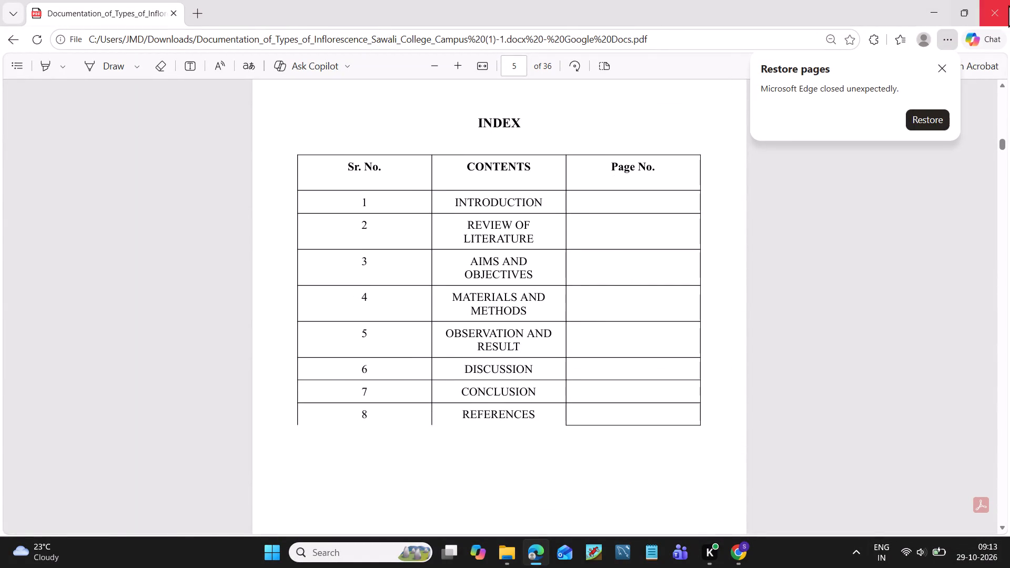
Close the exported PDF and the Downloads folder window to return to the Google Docs report.
{"action": "left_click", "coordinate": [1009, 5]}
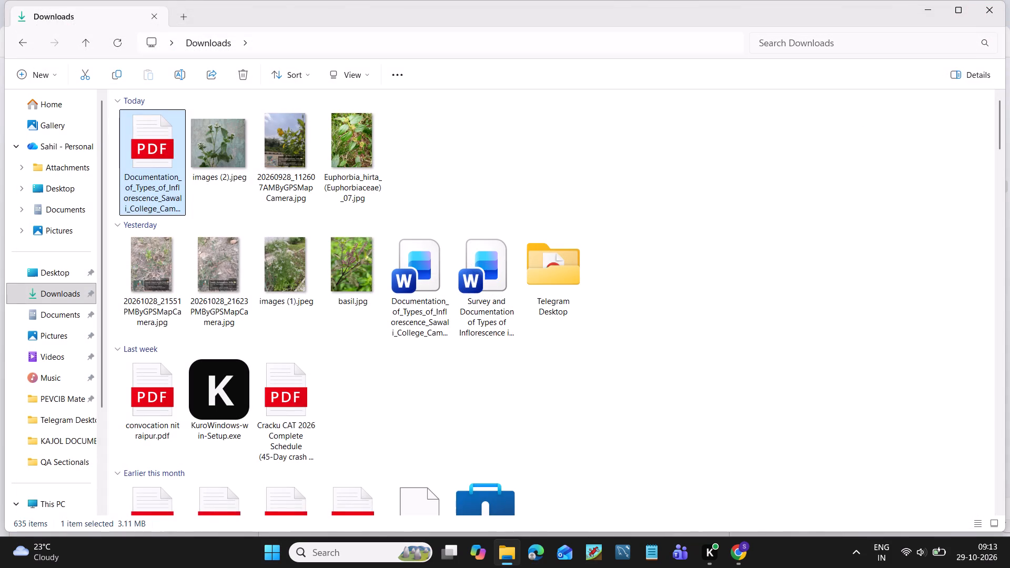
{"action": "left_click", "coordinate": [985, 10]}
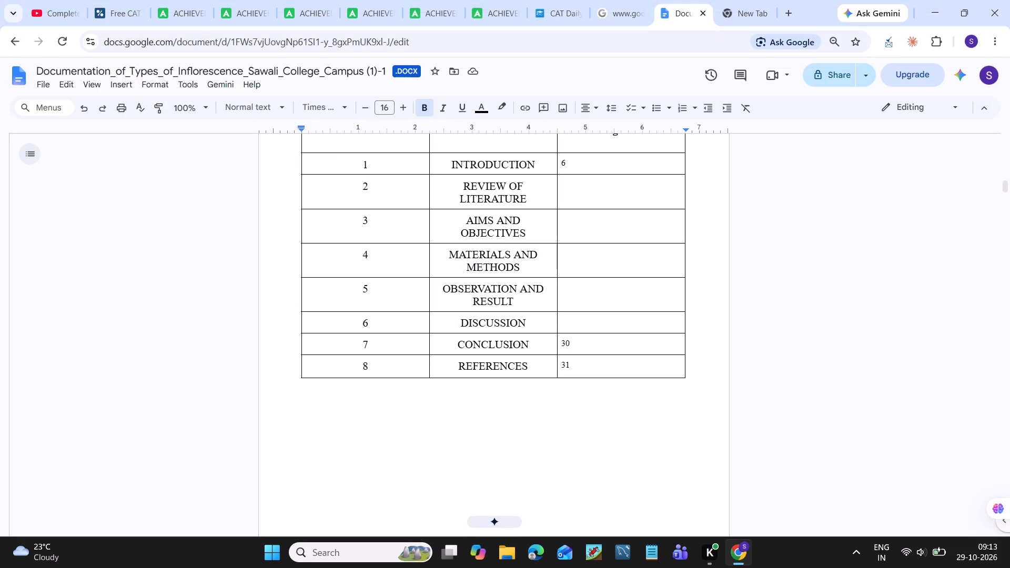
Examine where the report's numbered sections start, from the INDEX table to the Classification of Inflorescence and General Description heading.
{"action": "scroll", "coordinate": [571, 293], "scroll_direction": "down", "scroll_amount": 3}
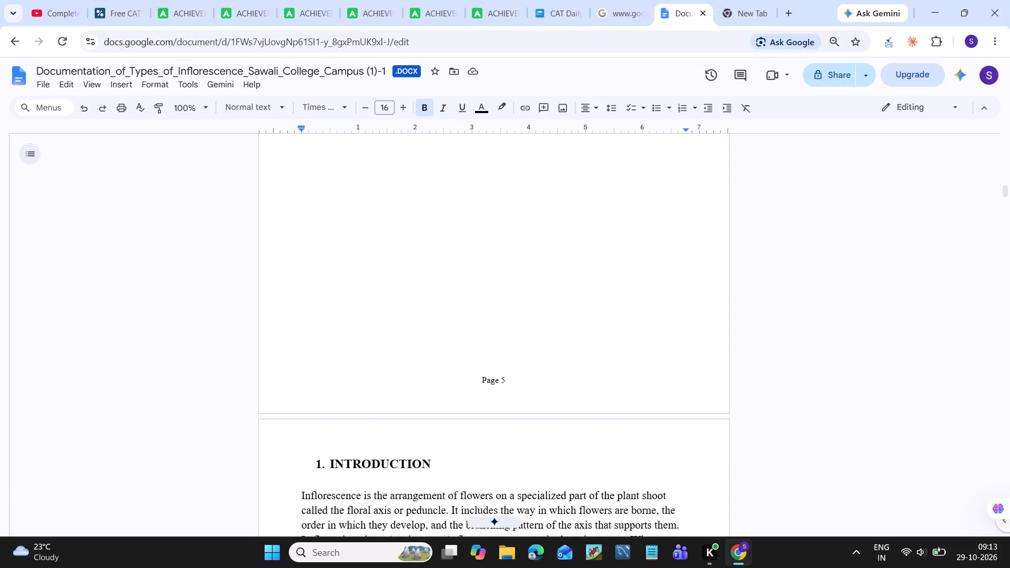
{"action": "scroll", "coordinate": [571, 293], "scroll_direction": "down", "scroll_amount": 2}
{"action": "scroll", "coordinate": [445, 273], "scroll_direction": "down", "scroll_amount": 15}
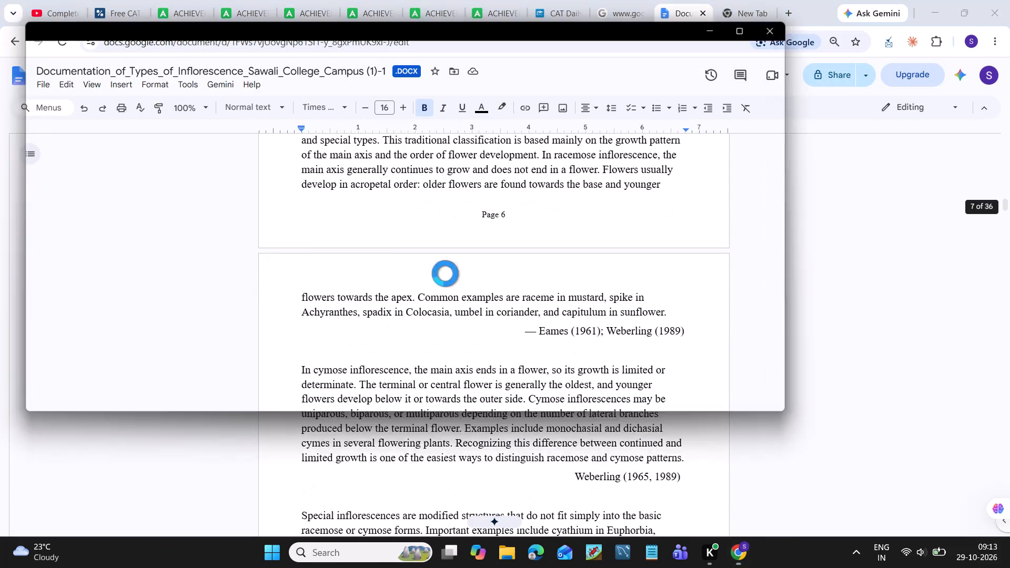
{"action": "scroll", "coordinate": [445, 273], "scroll_direction": "down", "scroll_amount": 1}
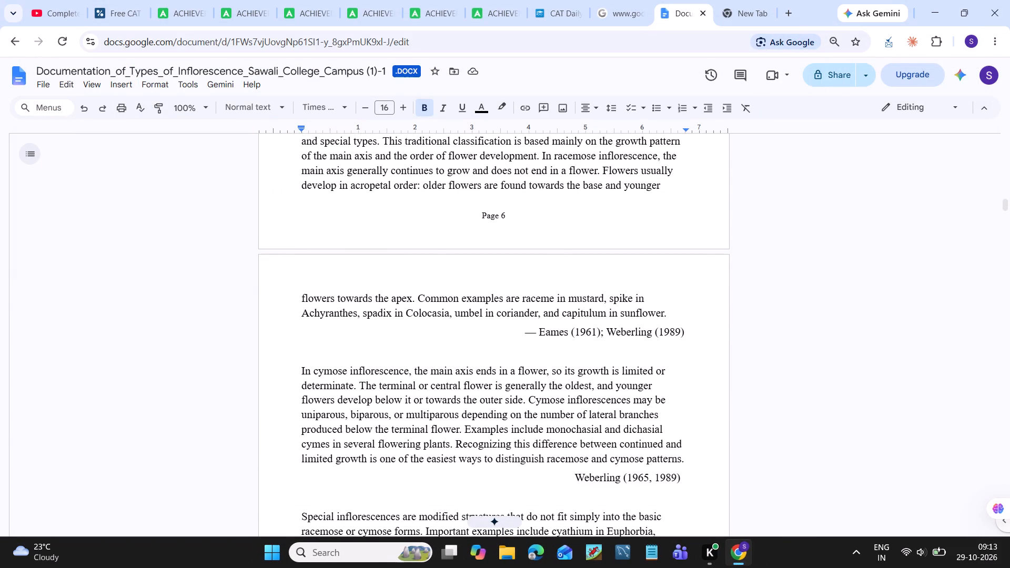
{"action": "scroll", "coordinate": [380, 495], "scroll_direction": "down", "scroll_amount": 16}
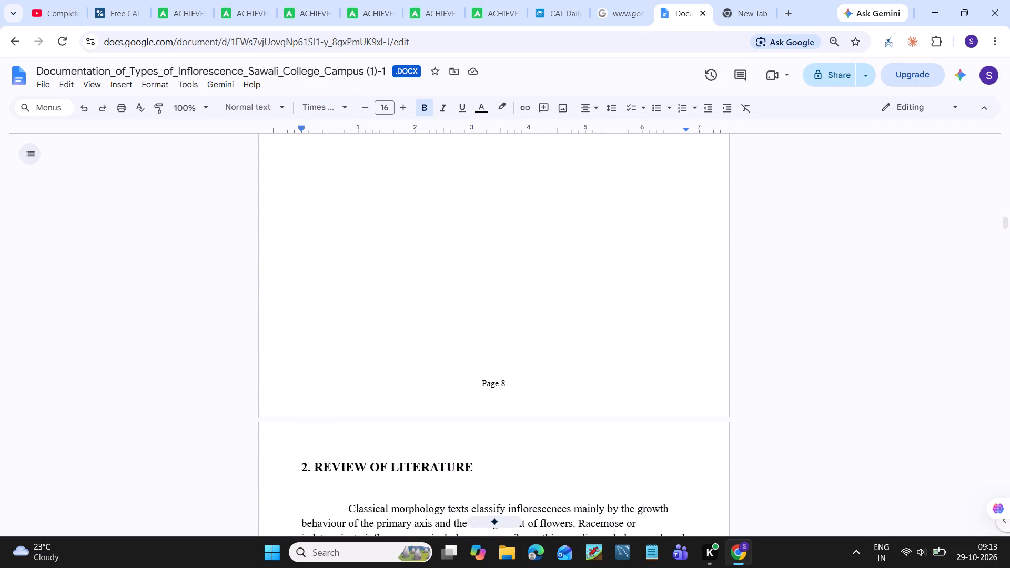
{"action": "scroll", "coordinate": [380, 495], "scroll_direction": "down", "scroll_amount": 2}
{"action": "scroll", "coordinate": [387, 398], "scroll_direction": "up", "scroll_amount": 1}
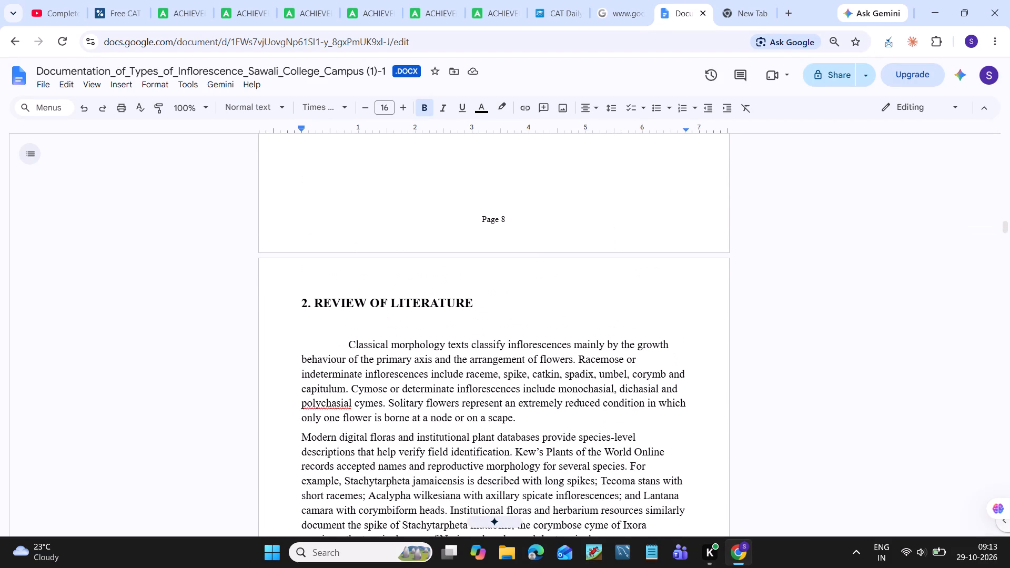
{"action": "scroll", "coordinate": [359, 357], "scroll_direction": "down", "scroll_amount": 9}
{"action": "scroll", "coordinate": [359, 357], "scroll_direction": "up", "scroll_amount": 1}
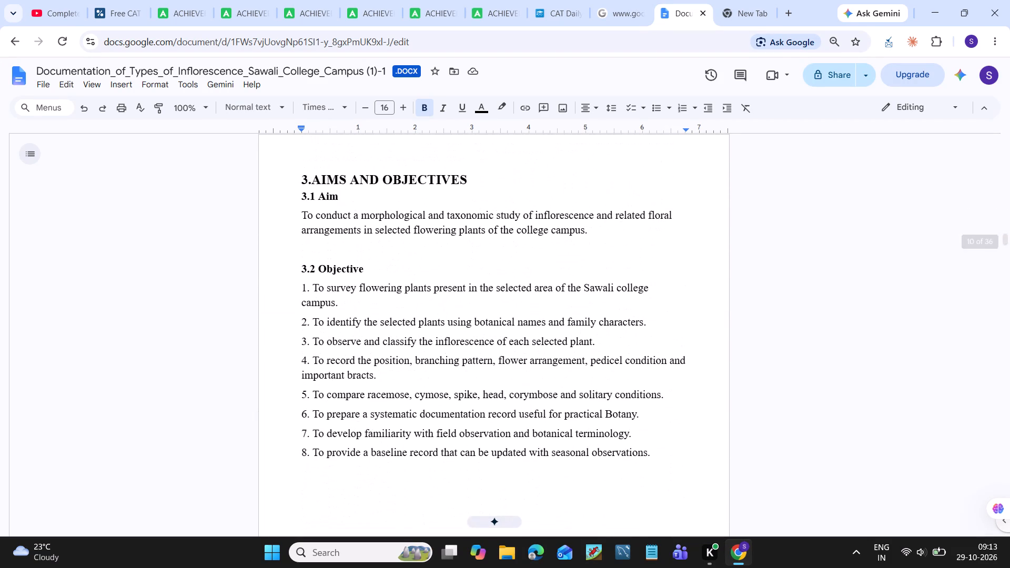
{"action": "scroll", "coordinate": [359, 357], "scroll_direction": "up", "scroll_amount": 1}
{"action": "scroll", "coordinate": [359, 357], "scroll_direction": "down", "scroll_amount": 8}
{"action": "scroll", "coordinate": [359, 357], "scroll_direction": "up", "scroll_amount": 1}
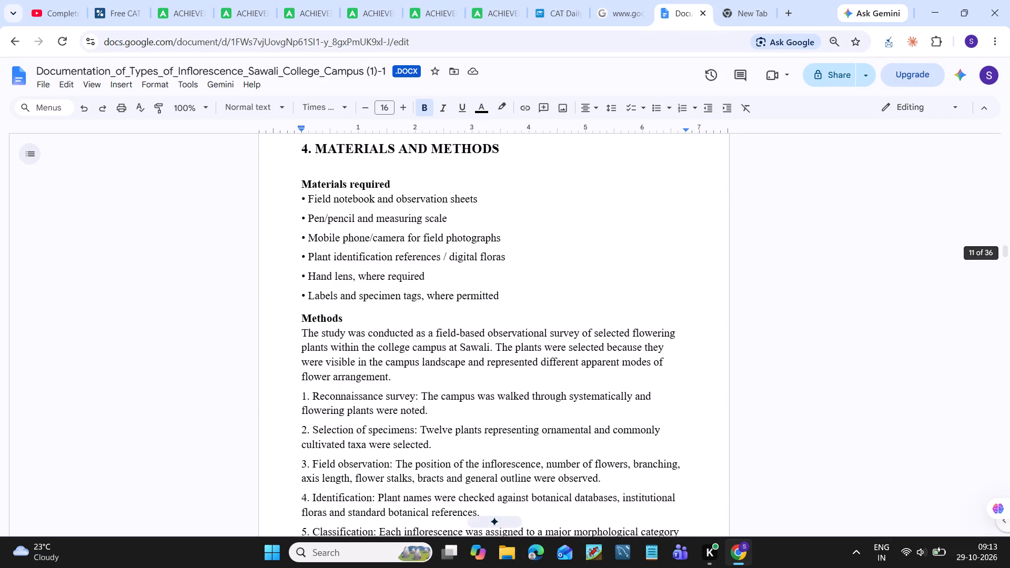
{"action": "scroll", "coordinate": [359, 357], "scroll_direction": "down", "scroll_amount": 11}
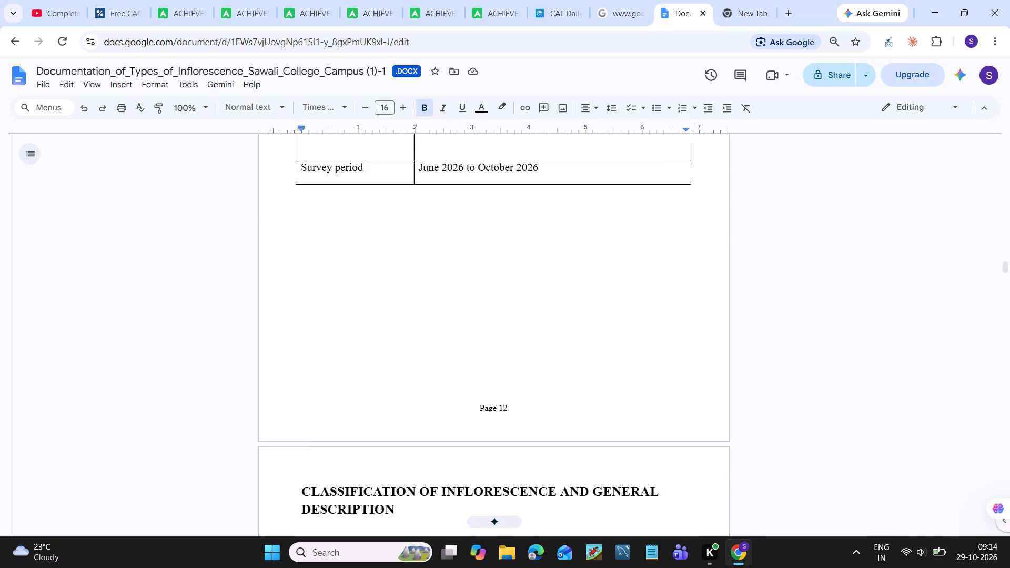
{"action": "scroll", "coordinate": [359, 357], "scroll_direction": "down", "scroll_amount": 5}
{"action": "scroll", "coordinate": [359, 357], "scroll_direction": "up", "scroll_amount": 3}
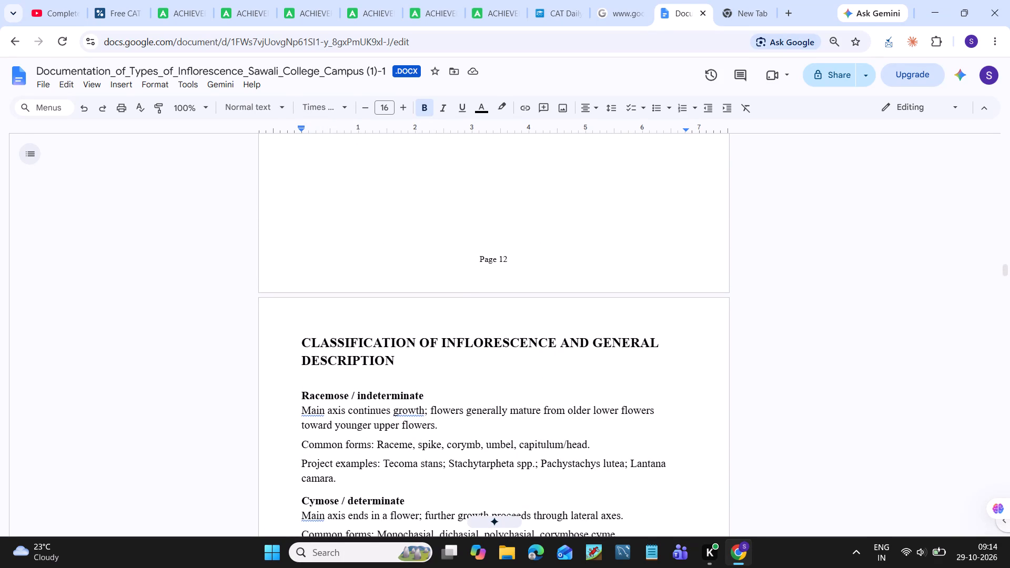
{"action": "left_click", "coordinate": [357, 343]}
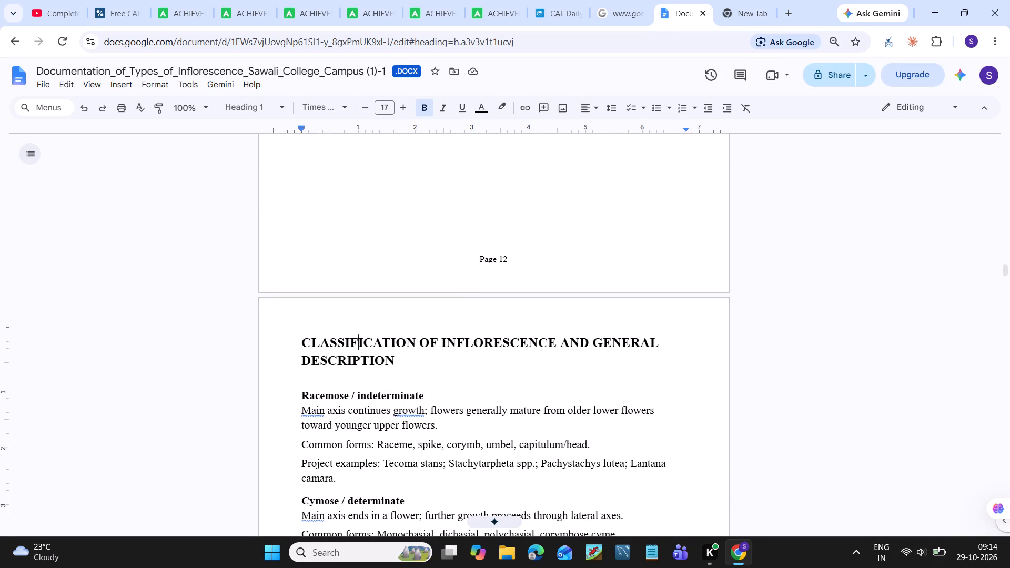
Examine the classification text and the individual plant entries through to the table under 5. OBSERVATION.
{"action": "scroll", "coordinate": [408, 367], "scroll_direction": "down", "scroll_amount": 5}
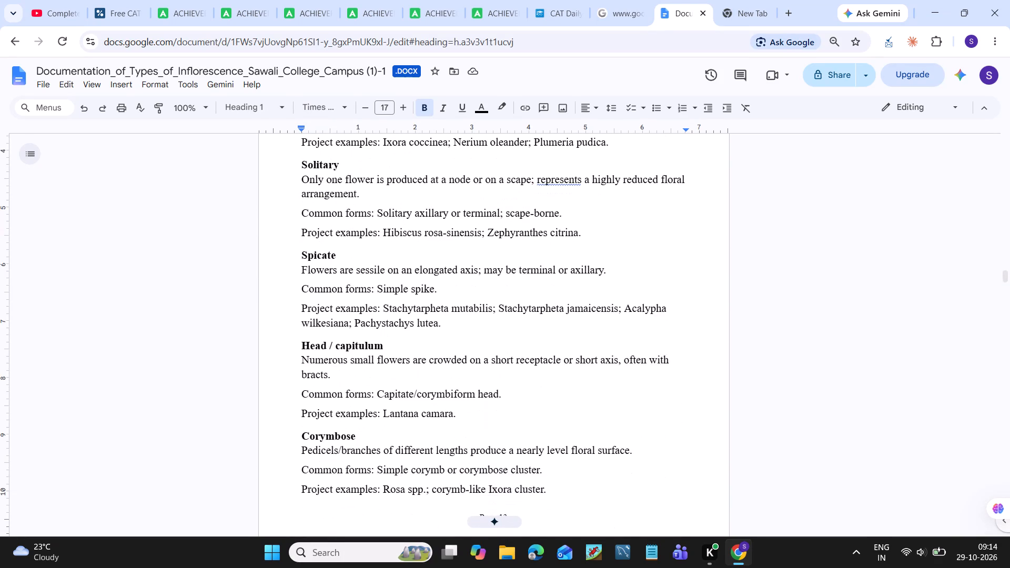
{"action": "scroll", "coordinate": [408, 367], "scroll_direction": "down", "scroll_amount": 4}
{"action": "scroll", "coordinate": [408, 367], "scroll_direction": "up", "scroll_amount": 2}
{"action": "scroll", "coordinate": [408, 367], "scroll_direction": "down", "scroll_amount": 3}
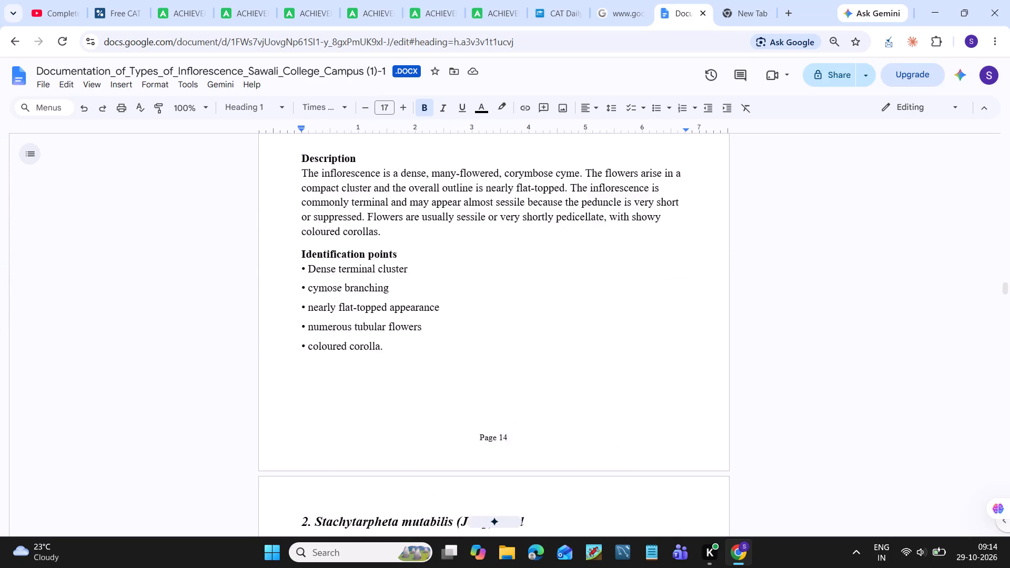
{"action": "scroll", "coordinate": [408, 367], "scroll_direction": "down", "scroll_amount": 14}
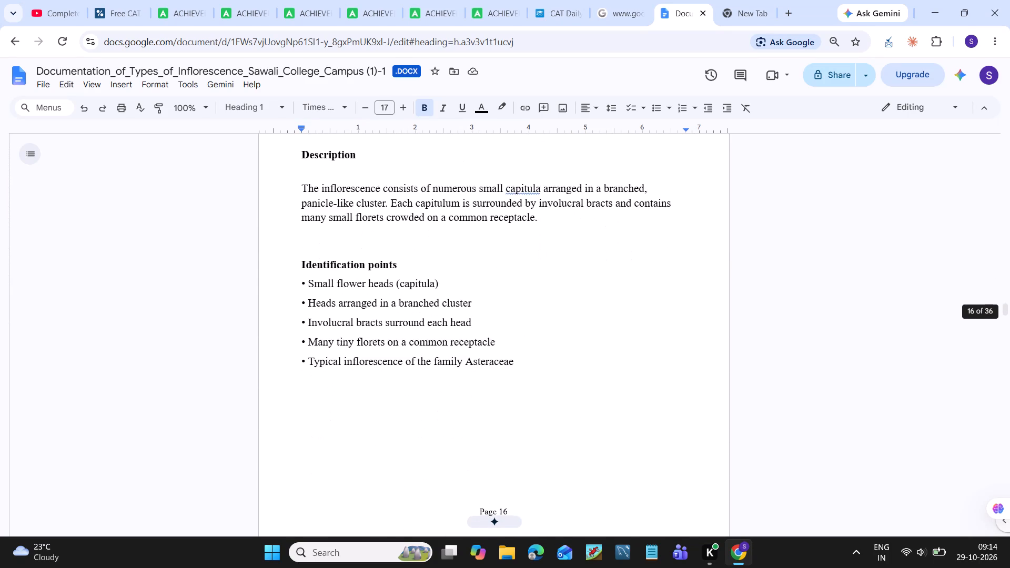
{"action": "scroll", "coordinate": [408, 367], "scroll_direction": "down", "scroll_amount": 16}
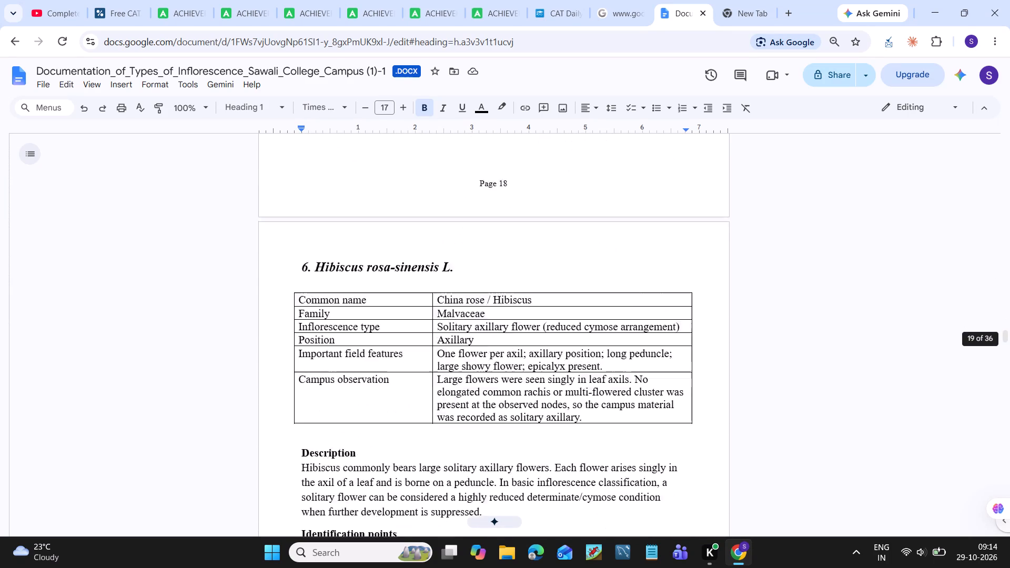
{"action": "scroll", "coordinate": [408, 367], "scroll_direction": "down", "scroll_amount": 20}
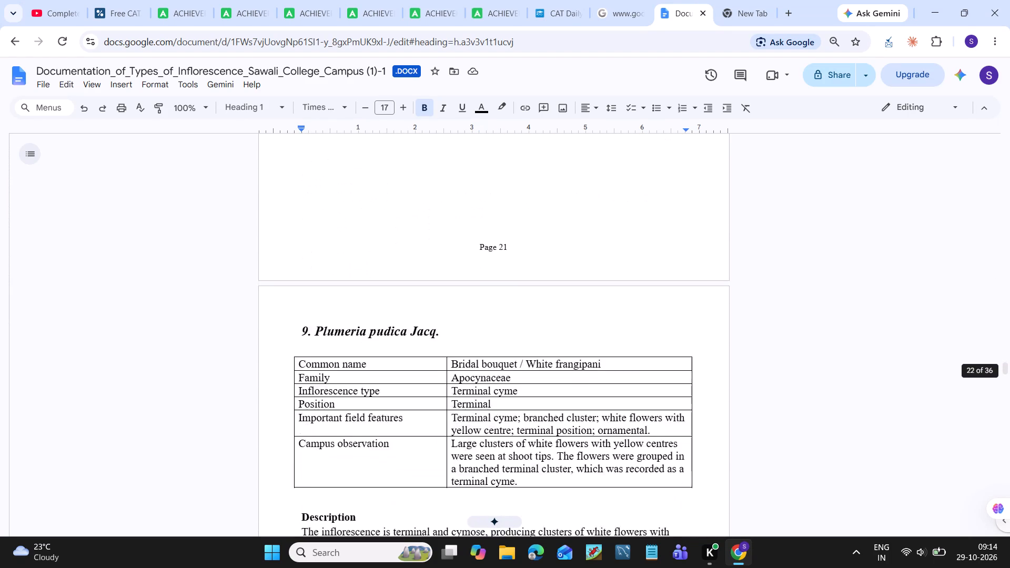
{"action": "scroll", "coordinate": [408, 367], "scroll_direction": "down", "scroll_amount": 15}
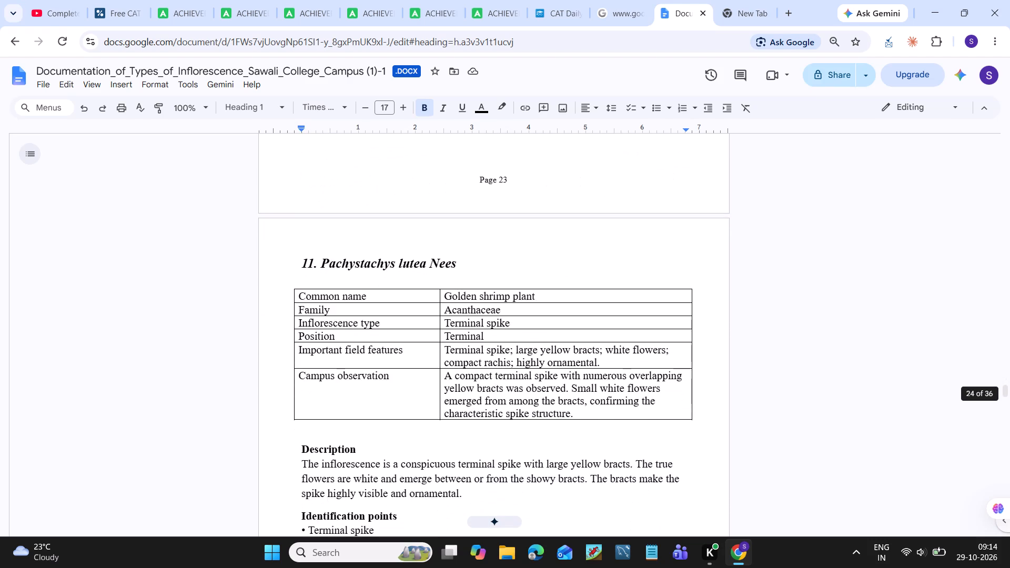
{"action": "scroll", "coordinate": [408, 367], "scroll_direction": "down", "scroll_amount": 7}
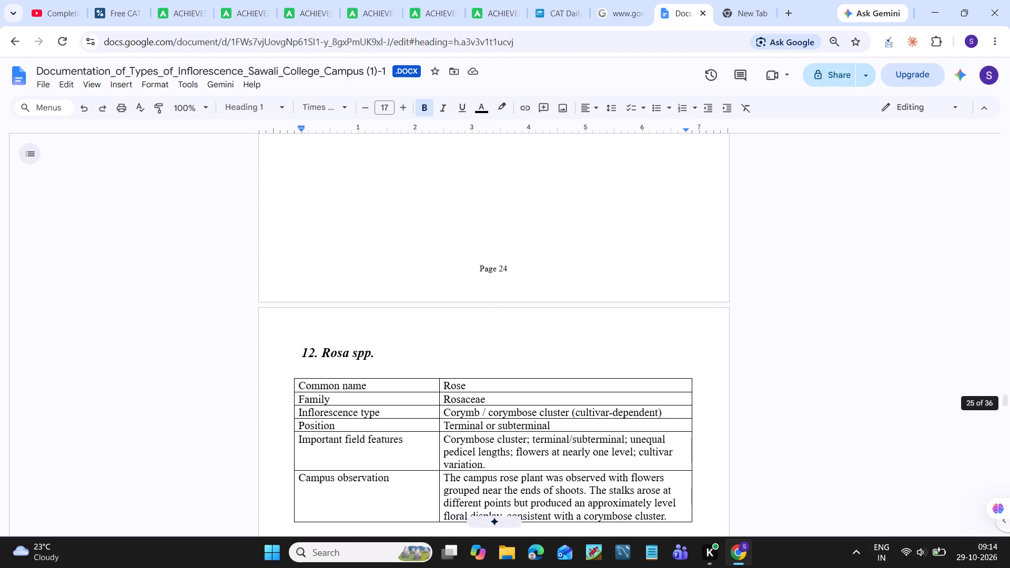
{"action": "scroll", "coordinate": [408, 367], "scroll_direction": "down", "scroll_amount": 17}
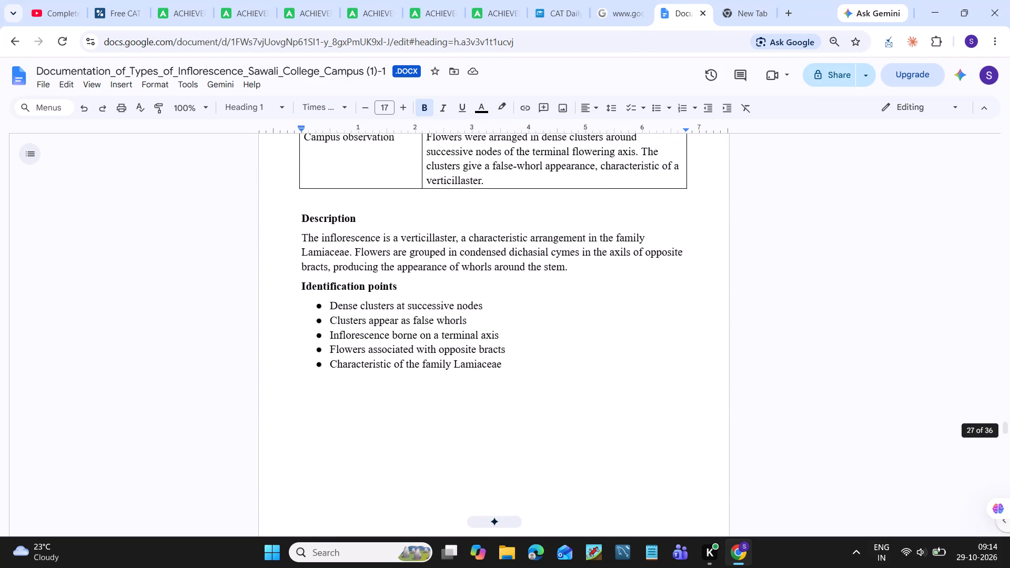
{"action": "scroll", "coordinate": [408, 367], "scroll_direction": "down", "scroll_amount": 6}
{"action": "scroll", "coordinate": [408, 367], "scroll_direction": "up", "scroll_amount": 1}
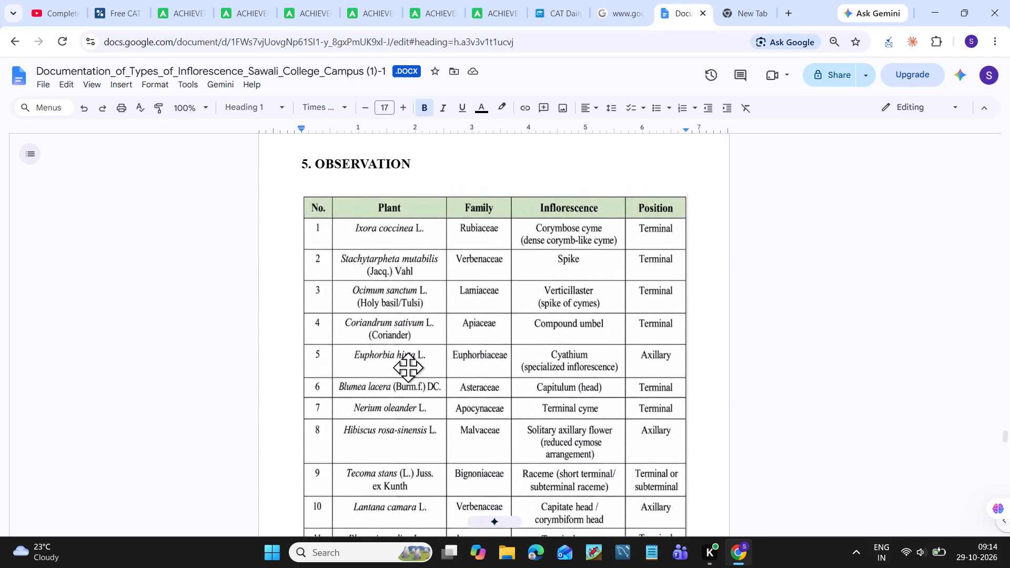
{"action": "scroll", "coordinate": [408, 367], "scroll_direction": "up", "scroll_amount": 1}
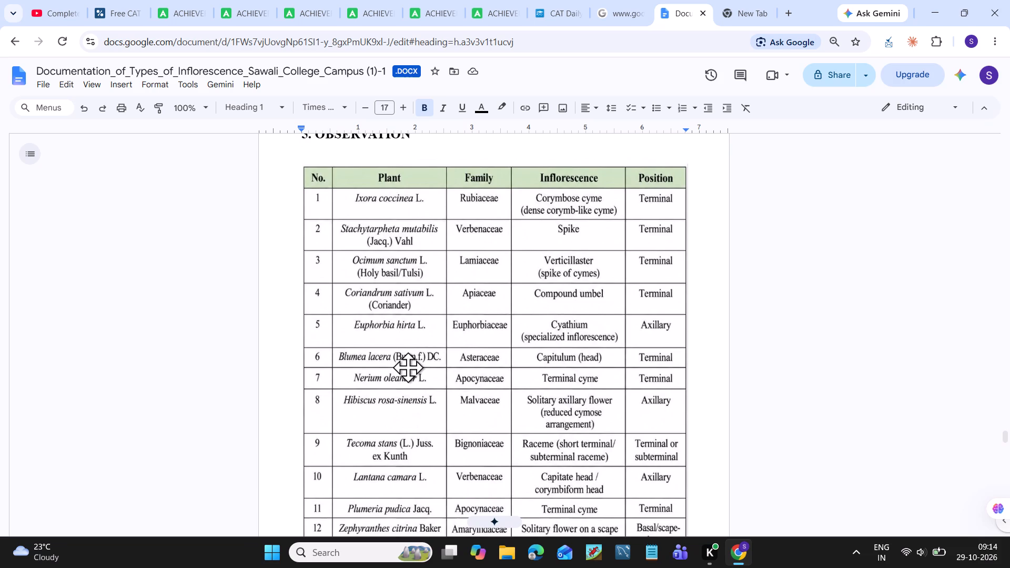
{"action": "scroll", "coordinate": [408, 367], "scroll_direction": "up", "scroll_amount": 1}
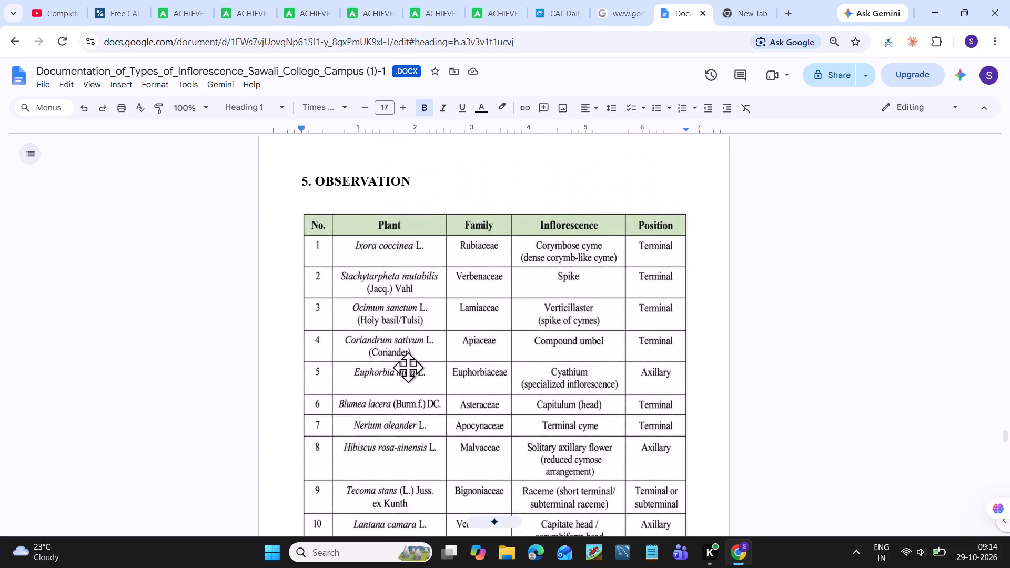
Copy the plant table image under the 5. OBSERVATION heading.
{"action": "left_click", "coordinate": [408, 367]}
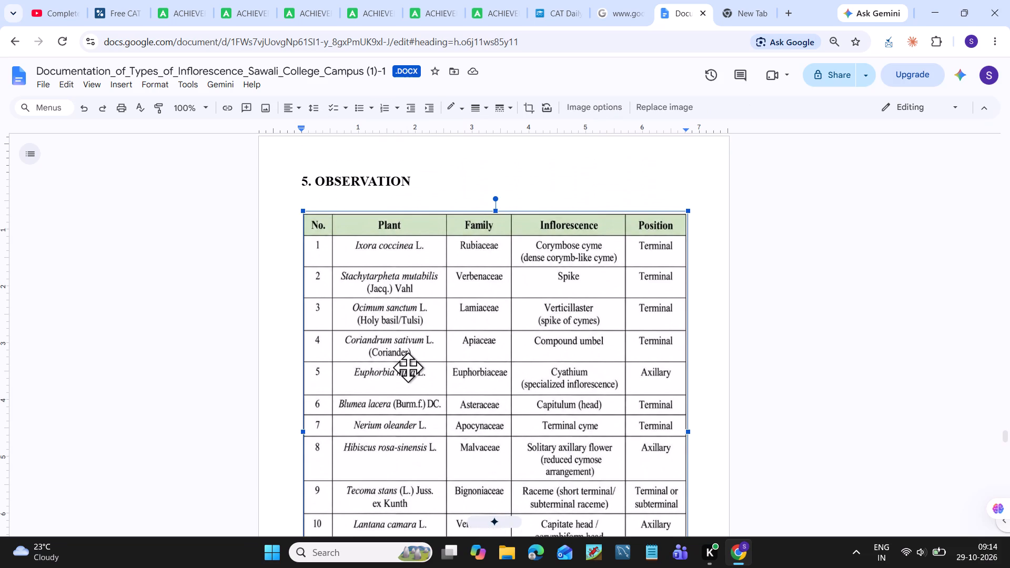
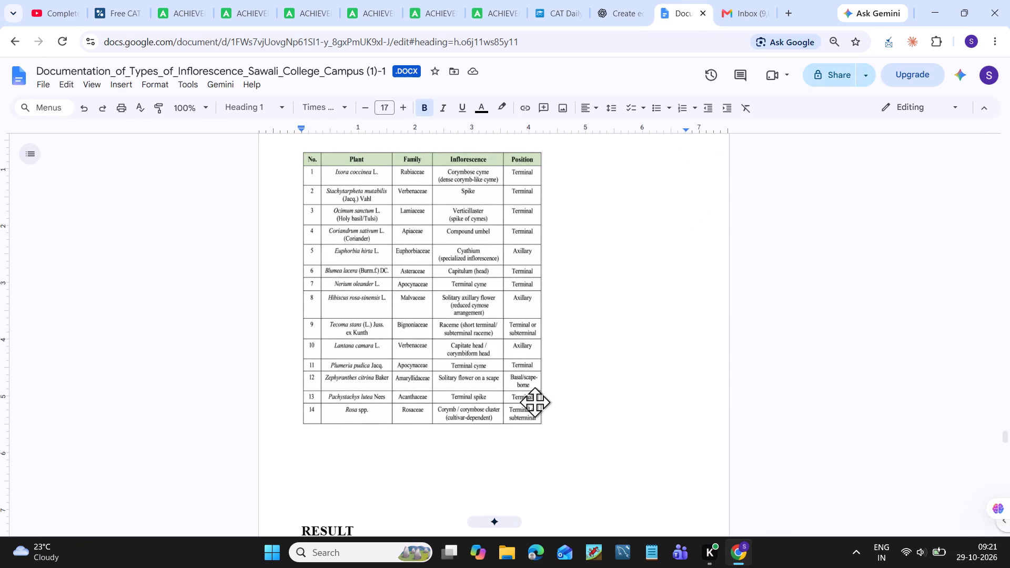
{"action": "key", "text": "Return"}
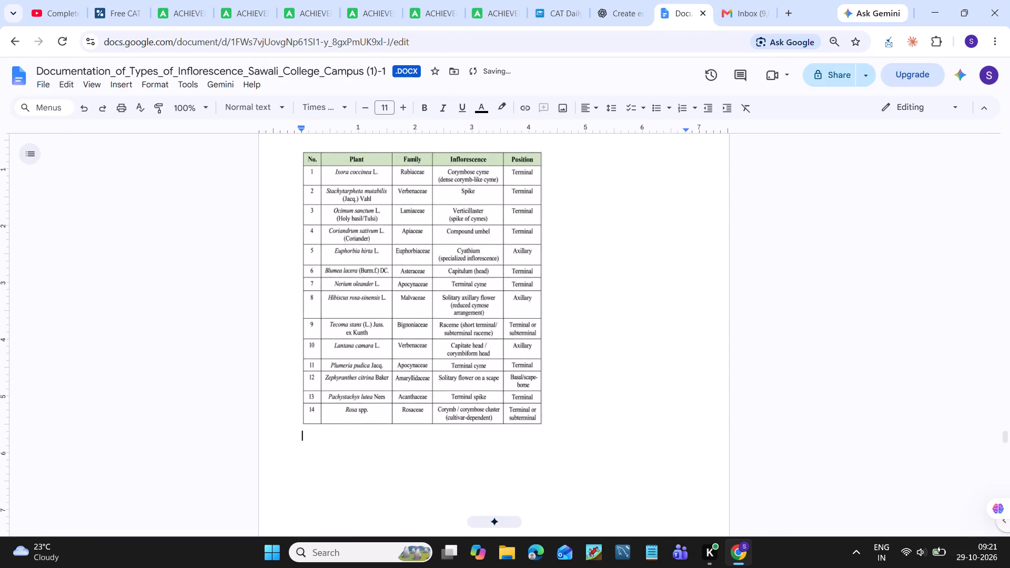
{"action": "key", "text": "ctrl+v"}
{"action": "scroll", "coordinate": [533, 464], "scroll_direction": "down", "scroll_amount": 1}
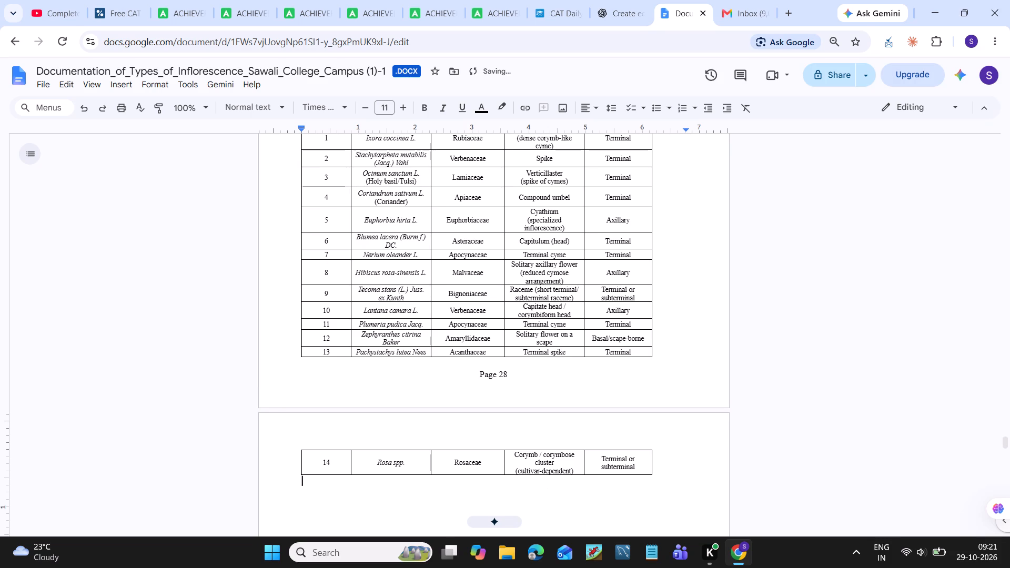
Delete the old table image under 5. OBSERVATION and the empty line left above the pasted table.
{"action": "scroll", "coordinate": [559, 399], "scroll_direction": "up", "scroll_amount": 4}
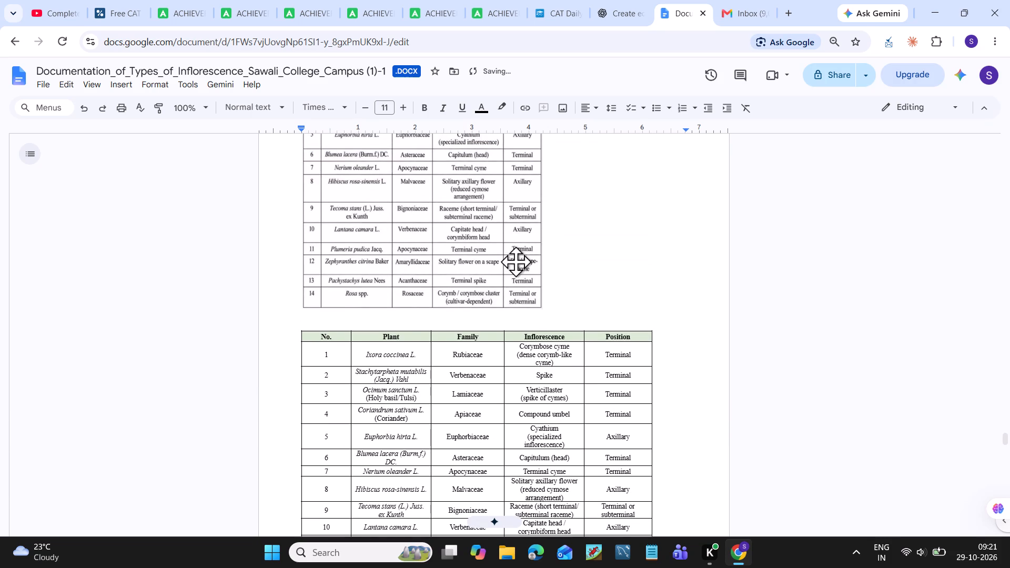
{"action": "left_click", "coordinate": [535, 279]}
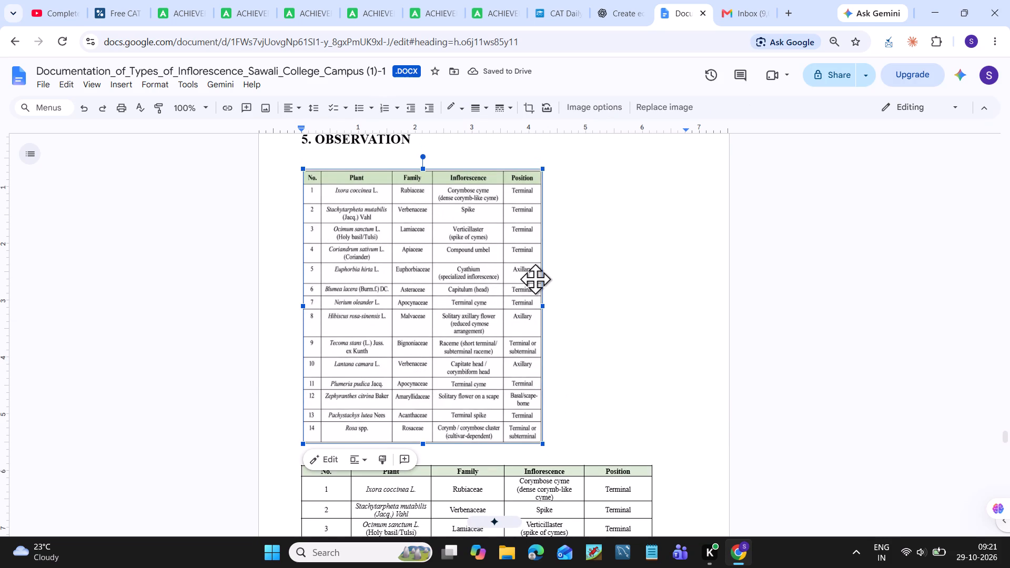
{"action": "key", "text": "Delete"}
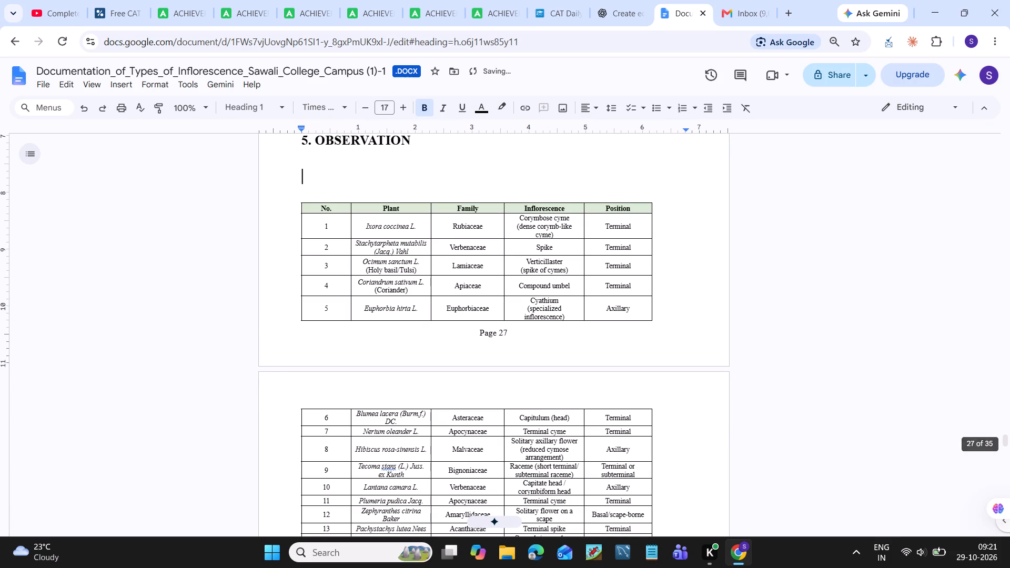
{"action": "scroll", "coordinate": [523, 340], "scroll_direction": "up", "scroll_amount": 1}
{"action": "key", "text": "BackSpace"}
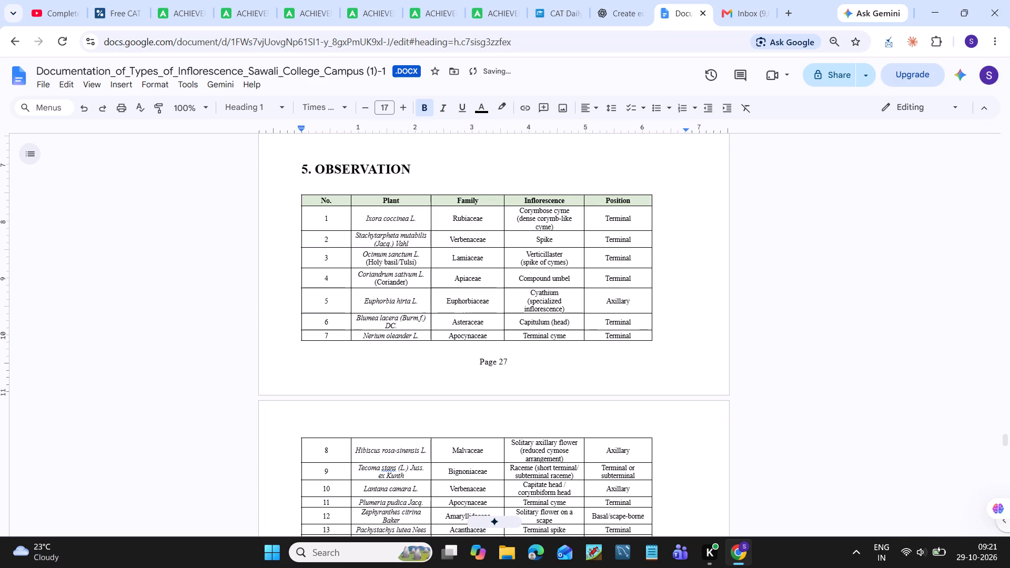
Insert blank lines above the 5. OBSERVATION heading until the heading and its table start on a new page.
{"action": "left_click", "coordinate": [813, 336]}
{"action": "scroll", "coordinate": [627, 446], "scroll_direction": "up", "scroll_amount": 7}
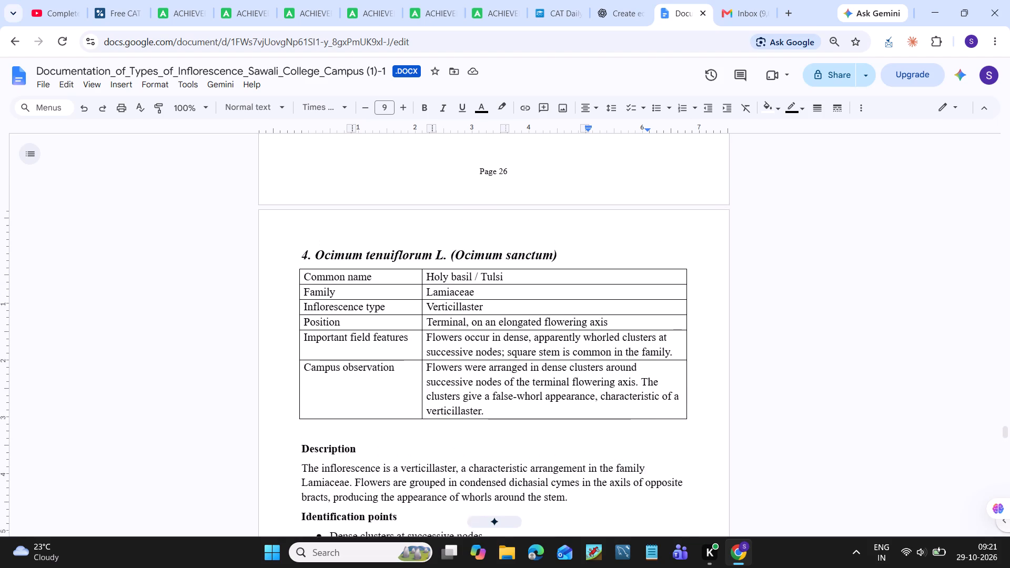
{"action": "scroll", "coordinate": [627, 446], "scroll_direction": "up", "scroll_amount": 4}
{"action": "scroll", "coordinate": [627, 446], "scroll_direction": "down", "scroll_amount": 5}
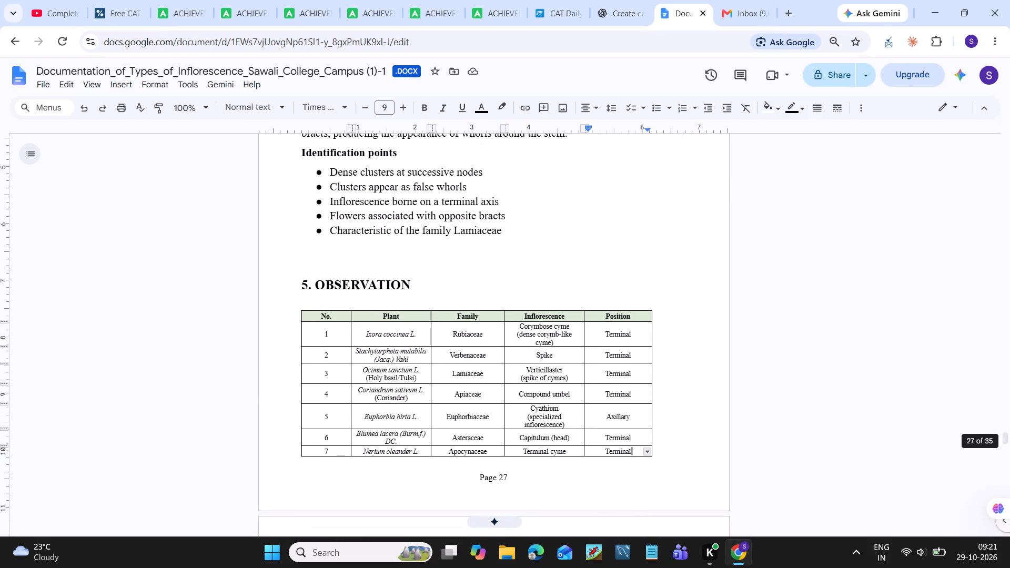
{"action": "left_click", "coordinate": [352, 260]}
{"action": "key", "text": "Return"}
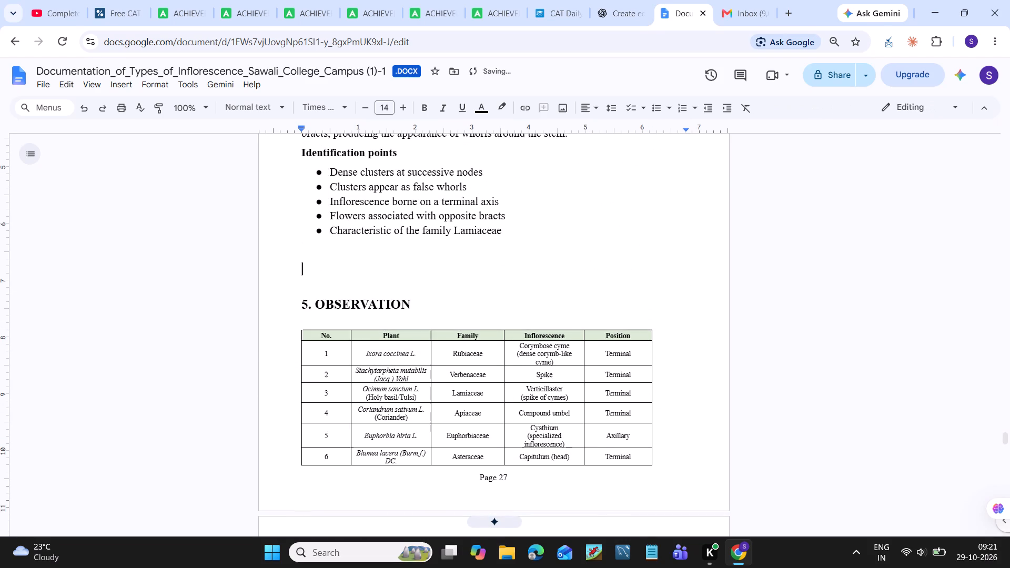
{"action": "key", "text": "Return"}
{"action": "key", "text": "Return"}
{"action": "key", "text": "Return"}
{"action": "key", "text": "Return"}
{"action": "key", "text": "Return"}
{"action": "key", "text": "Return"}
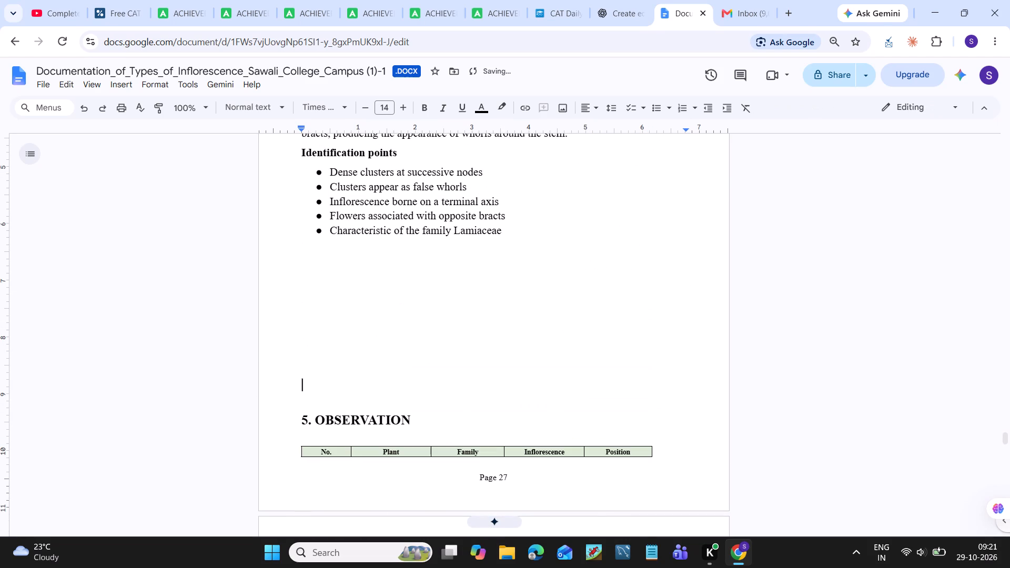
{"action": "key", "text": "Return"}
{"action": "key", "text": "Return"}
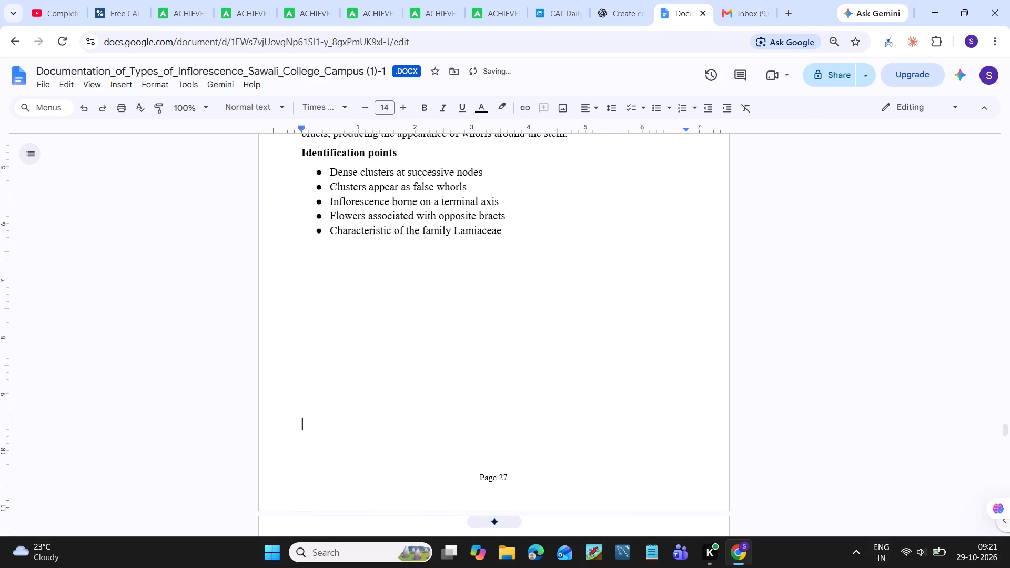
Select the whole observation table and make all its rows taller by pulling its bottom border down in two passes.
{"action": "scroll", "coordinate": [436, 364], "scroll_direction": "down", "scroll_amount": 6}
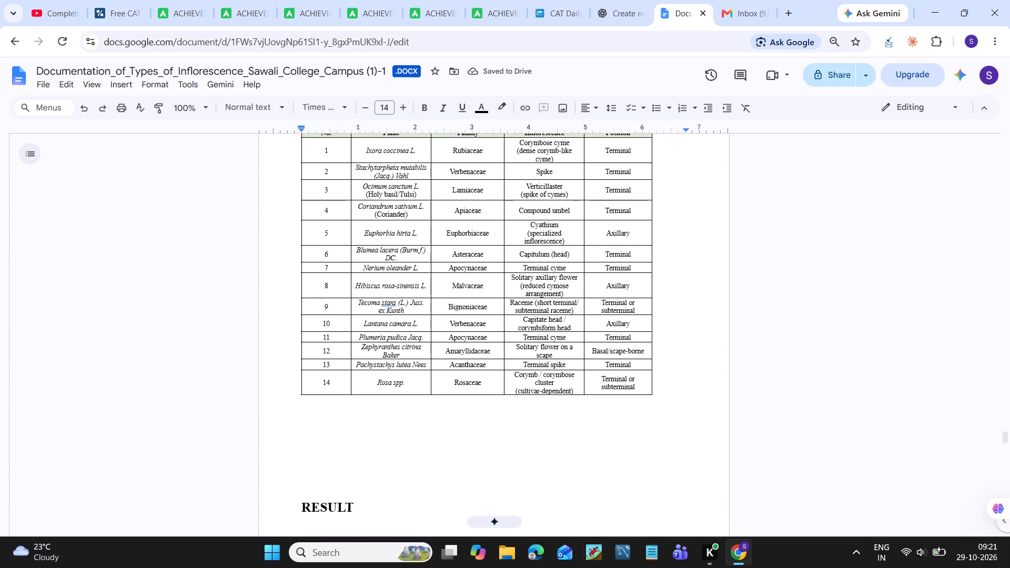
{"action": "left_click", "coordinate": [651, 392]}
{"action": "left_click", "coordinate": [747, 437]}
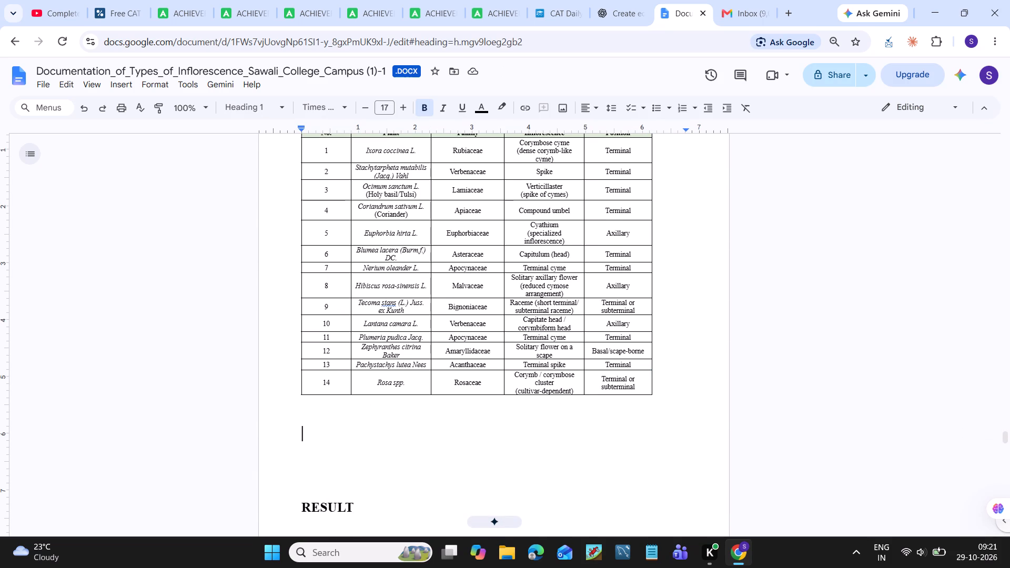
{"action": "left_click_drag", "start_coordinate": [662, 395], "coordinate": [353, 201]}
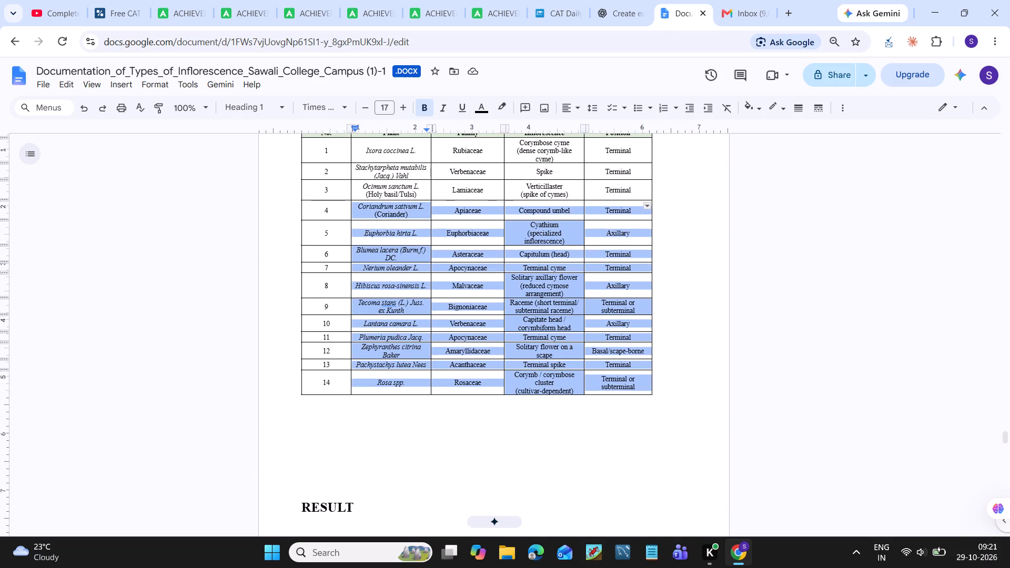
{"action": "left_click_drag", "start_coordinate": [353, 201], "coordinate": [320, 218]}
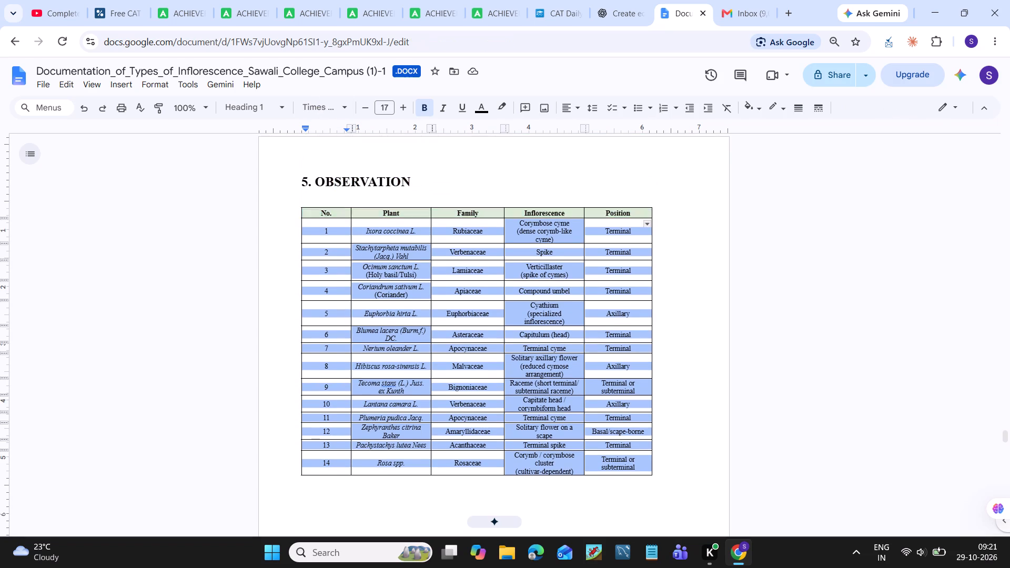
{"action": "left_click_drag", "start_coordinate": [320, 218], "coordinate": [309, 216]}
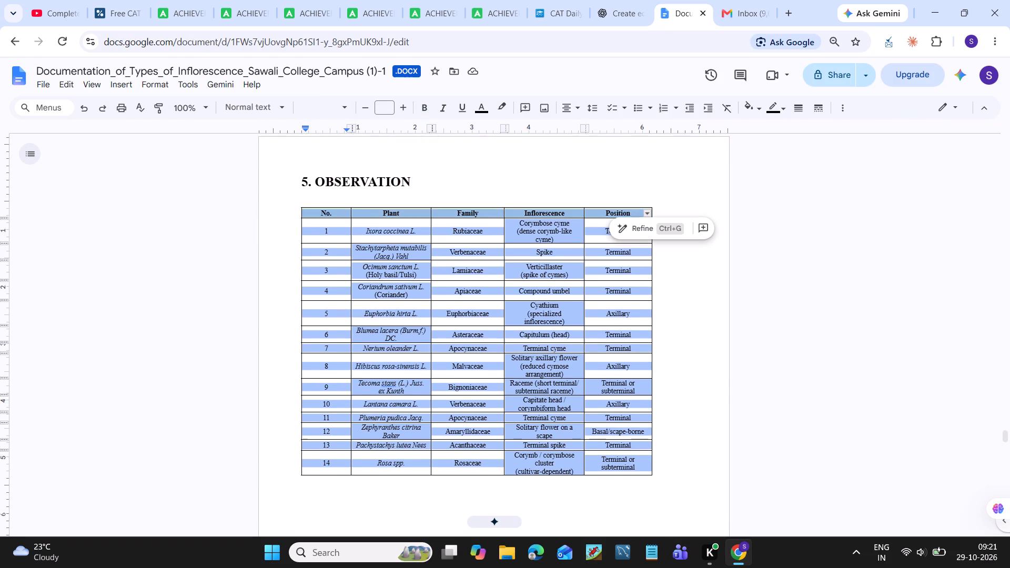
{"action": "left_click_drag", "start_coordinate": [647, 475], "coordinate": [648, 498]}
{"action": "left_click_drag", "start_coordinate": [648, 498], "coordinate": [649, 523]}
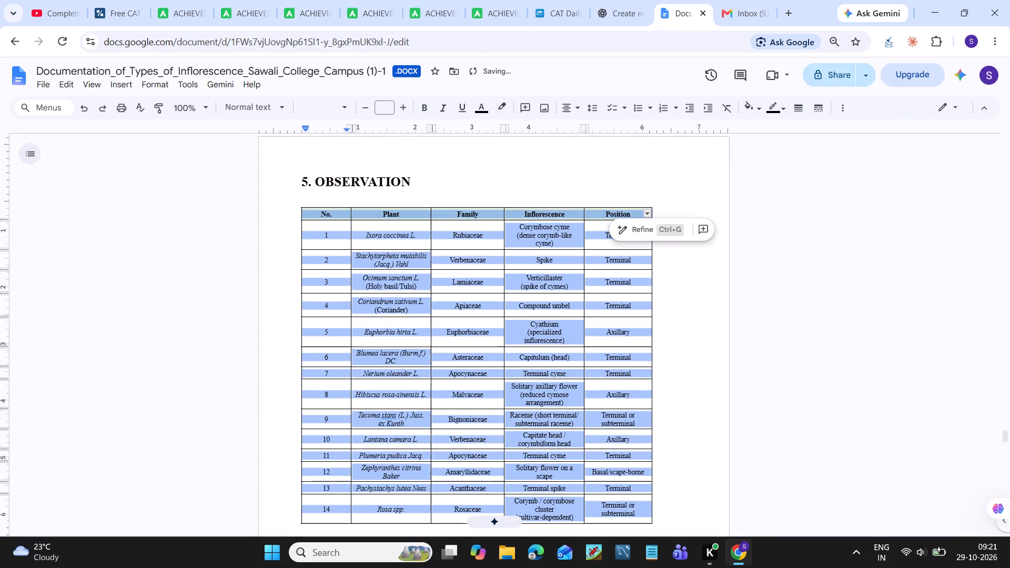
{"action": "scroll", "coordinate": [649, 523], "scroll_direction": "down", "scroll_amount": 2}
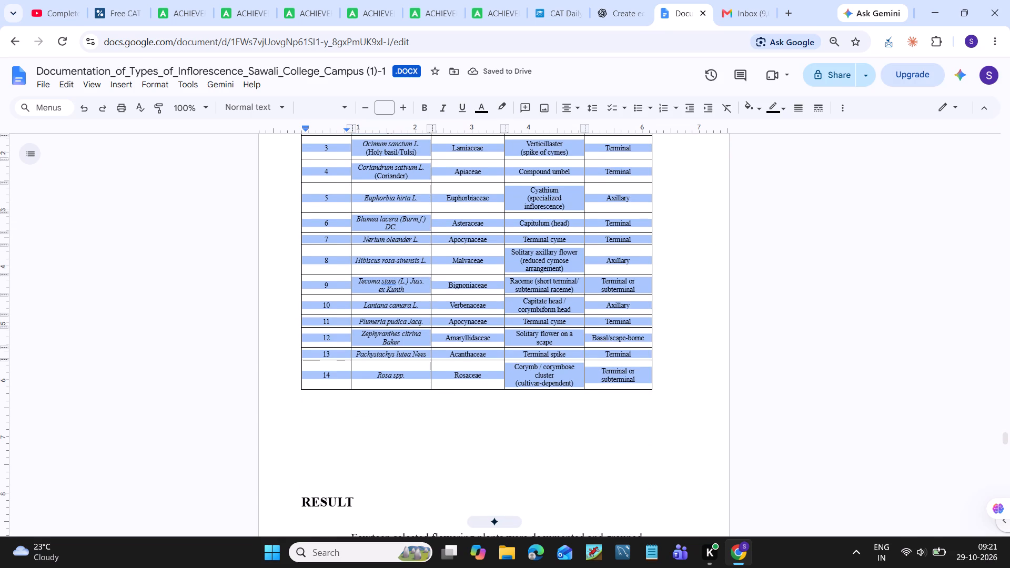
{"action": "left_click_drag", "start_coordinate": [627, 389], "coordinate": [618, 460]}
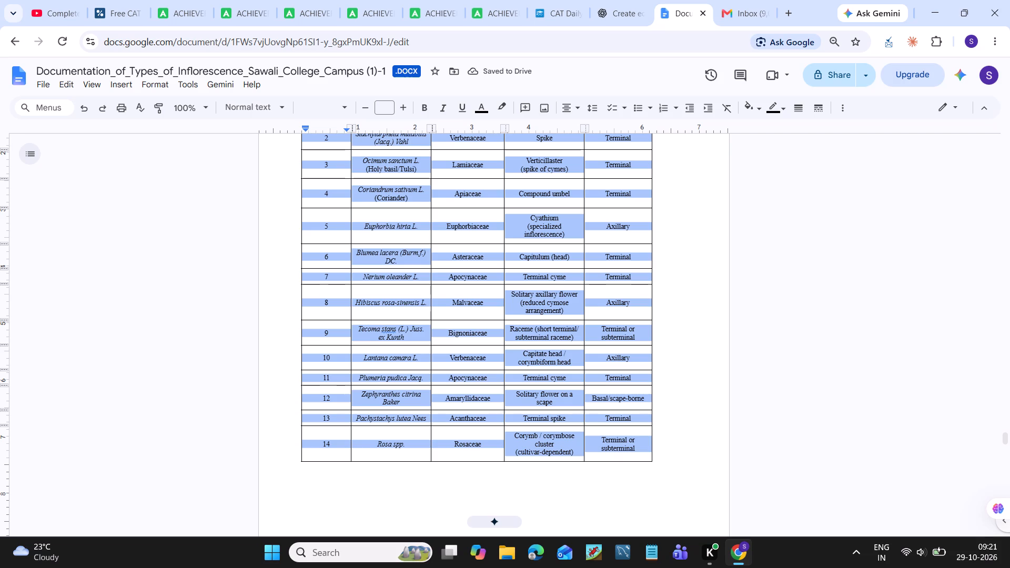
Widen the selected observation table to the page's right margin, scaling all its columns, and deselect it.
{"action": "left_click_drag", "start_coordinate": [653, 302], "coordinate": [673, 299]}
{"action": "left_click_drag", "start_coordinate": [673, 299], "coordinate": [691, 299]}
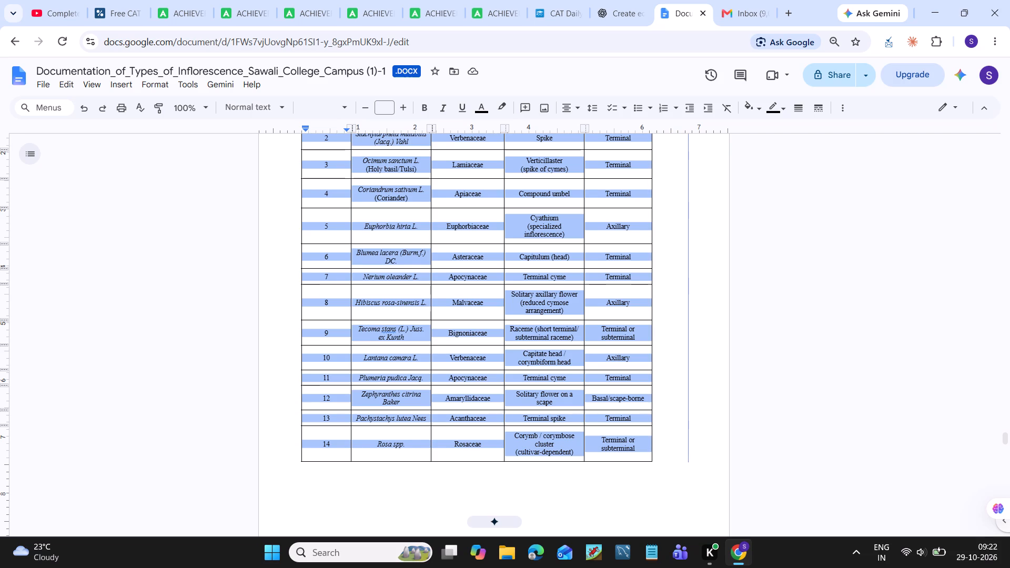
{"action": "left_click", "coordinate": [792, 325]}
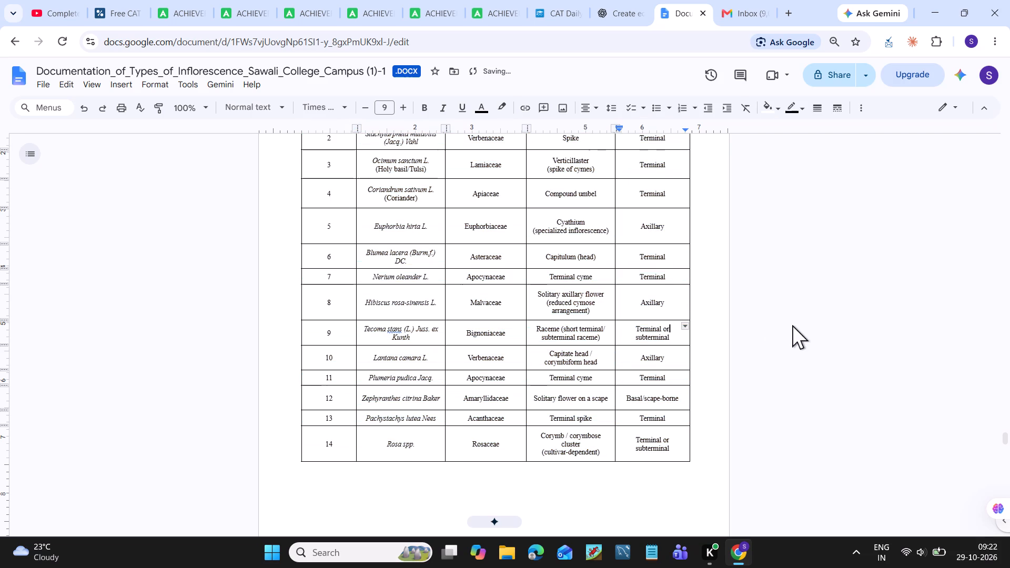
Select the whole observation table including its header row, set its text to font size 14, and deselect it.
{"action": "scroll", "coordinate": [603, 343], "scroll_direction": "up", "scroll_amount": 1}
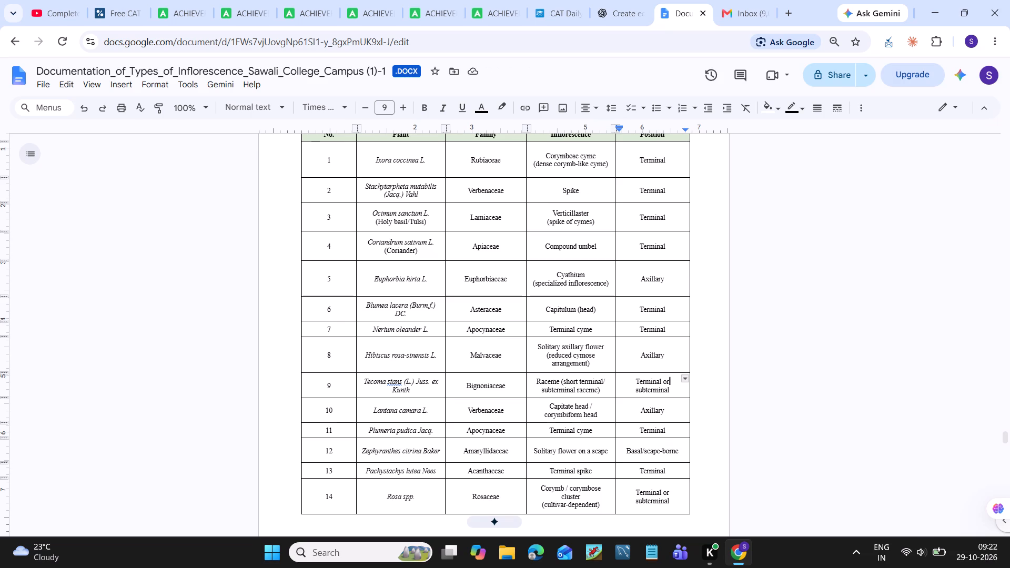
{"action": "left_click_drag", "start_coordinate": [696, 509], "coordinate": [665, 488]}
{"action": "left_click_drag", "start_coordinate": [665, 488], "coordinate": [326, 141]}
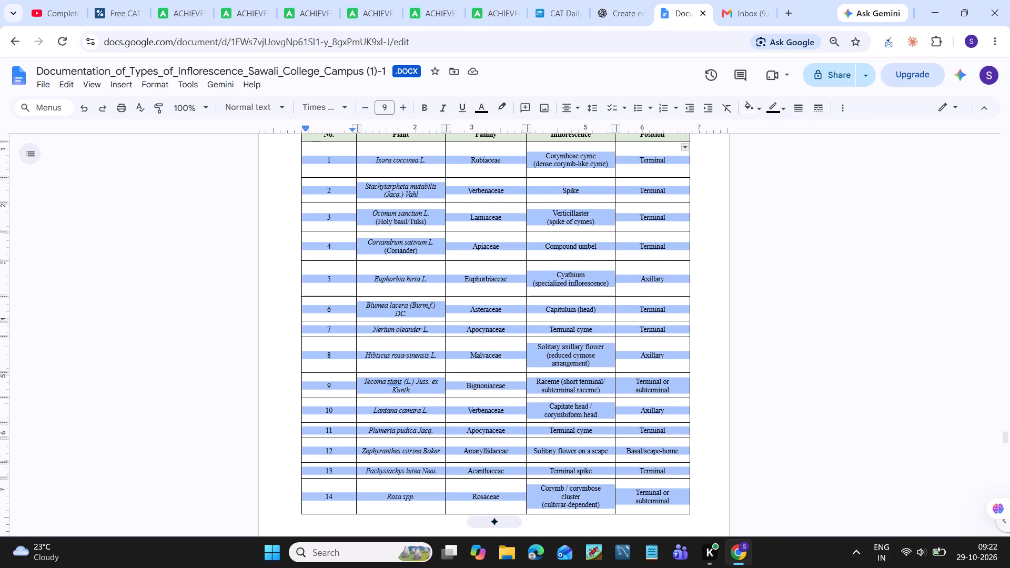
{"action": "left_click_drag", "start_coordinate": [326, 141], "coordinate": [320, 199]}
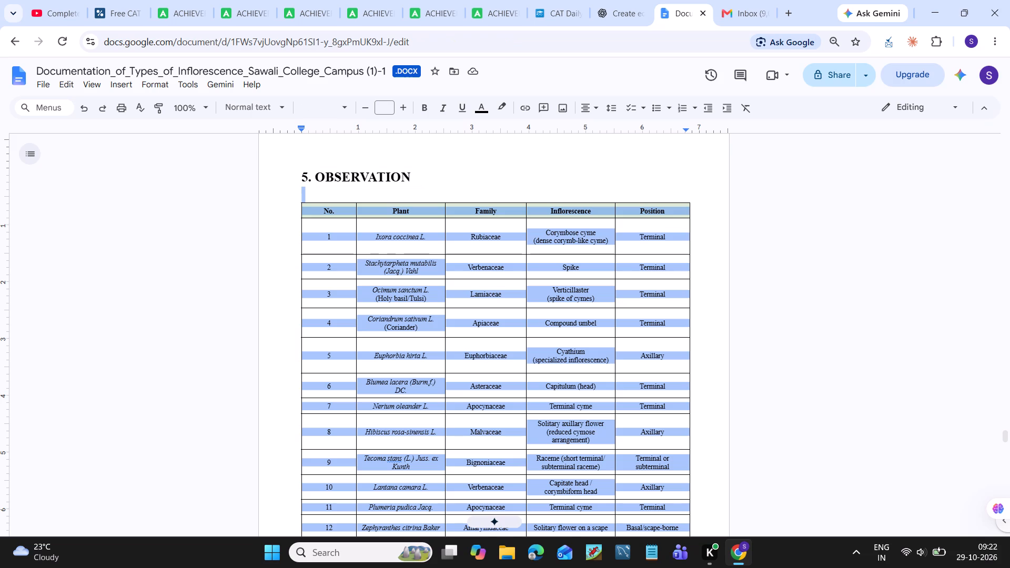
{"action": "left_click", "coordinate": [383, 109]}
{"action": "type", "text": "14"}
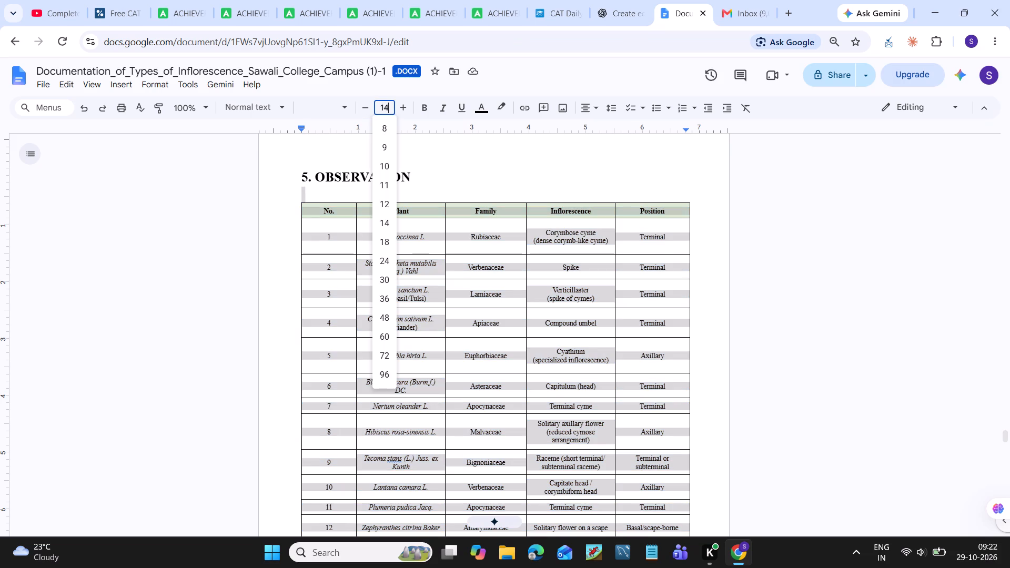
{"action": "key", "text": "Return"}
{"action": "left_click", "coordinate": [801, 273]}
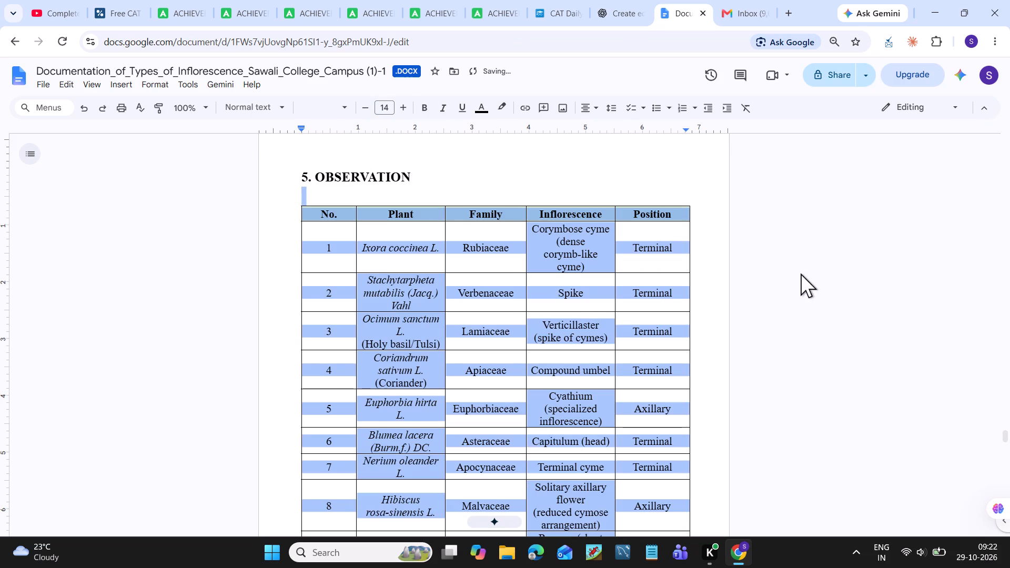
Check how the enlarged observation table breaks across the pages ahead of the RESULT section.
{"action": "scroll", "coordinate": [607, 340], "scroll_direction": "down", "scroll_amount": 9}
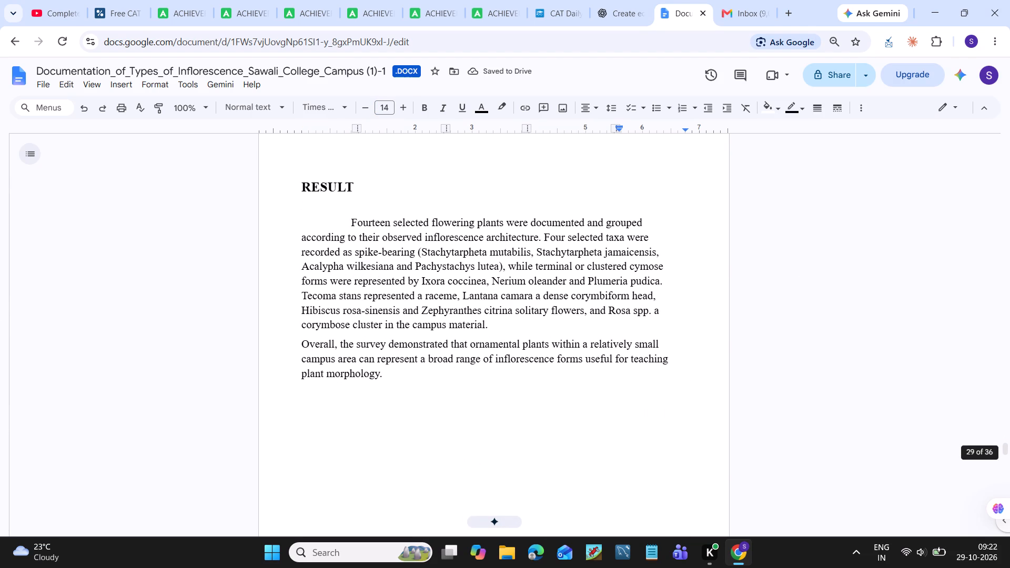
{"action": "left_click", "coordinate": [541, 298]}
{"action": "scroll", "coordinate": [541, 298], "scroll_direction": "up", "scroll_amount": 4}
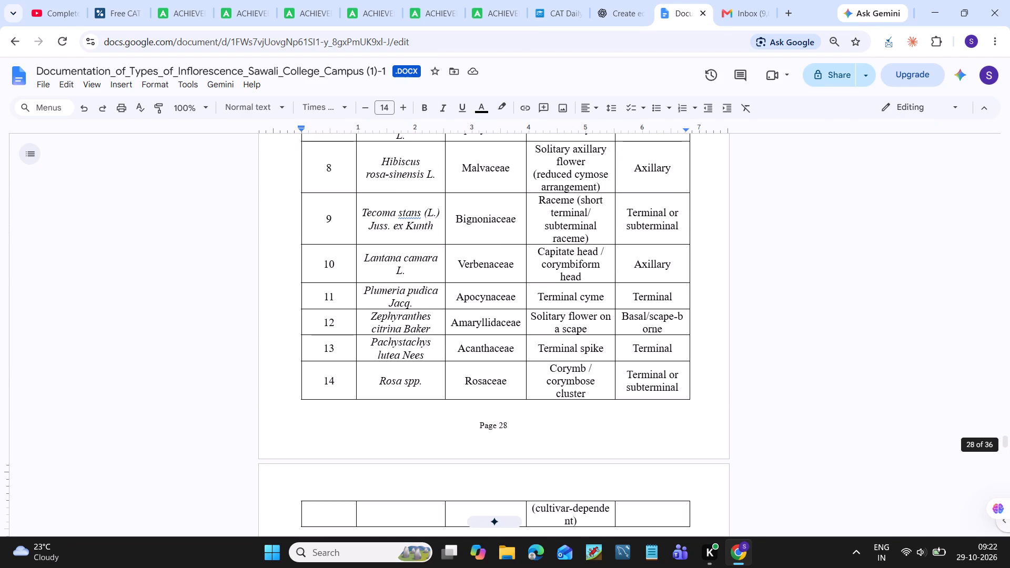
{"action": "left_click", "coordinate": [545, 307]}
{"action": "left_click", "coordinate": [550, 295]}
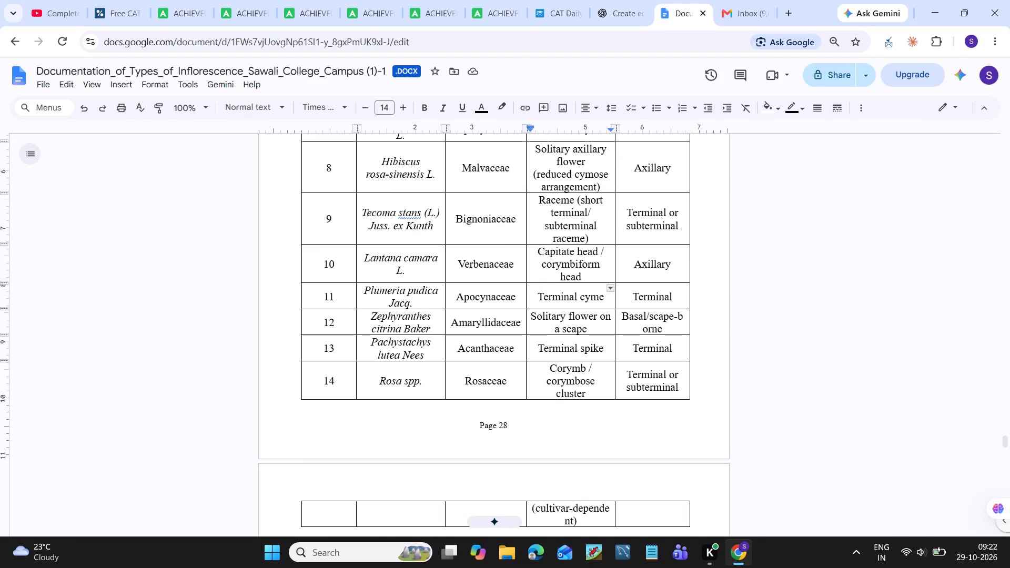
{"action": "left_click", "coordinate": [884, 370]}
{"action": "scroll", "coordinate": [561, 413], "scroll_direction": "up", "scroll_amount": 1}
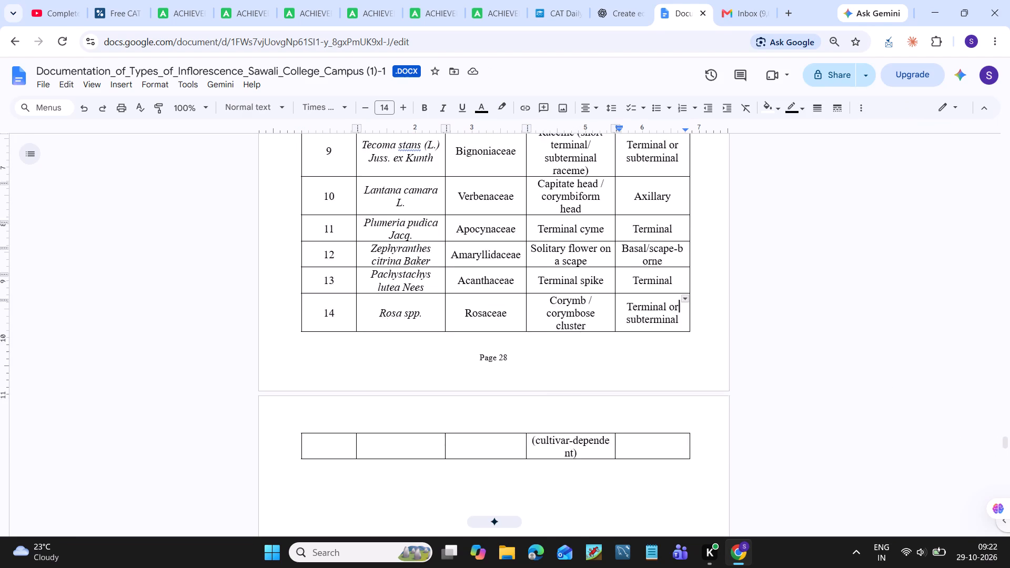
{"action": "scroll", "coordinate": [561, 413], "scroll_direction": "up", "scroll_amount": 3}
{"action": "scroll", "coordinate": [561, 413], "scroll_direction": "down", "scroll_amount": 3}
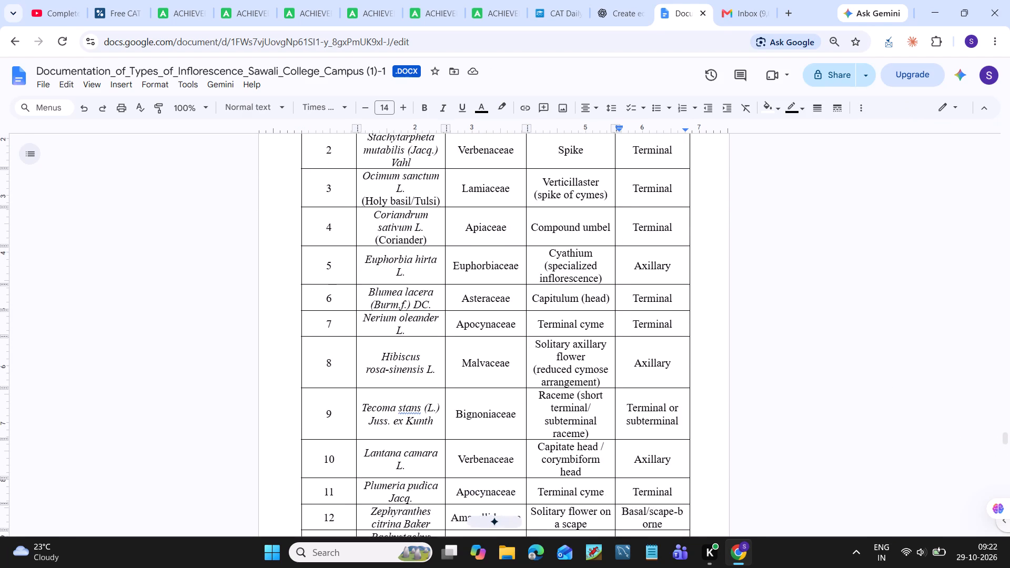
{"action": "scroll", "coordinate": [561, 413], "scroll_direction": "down", "scroll_amount": 4}
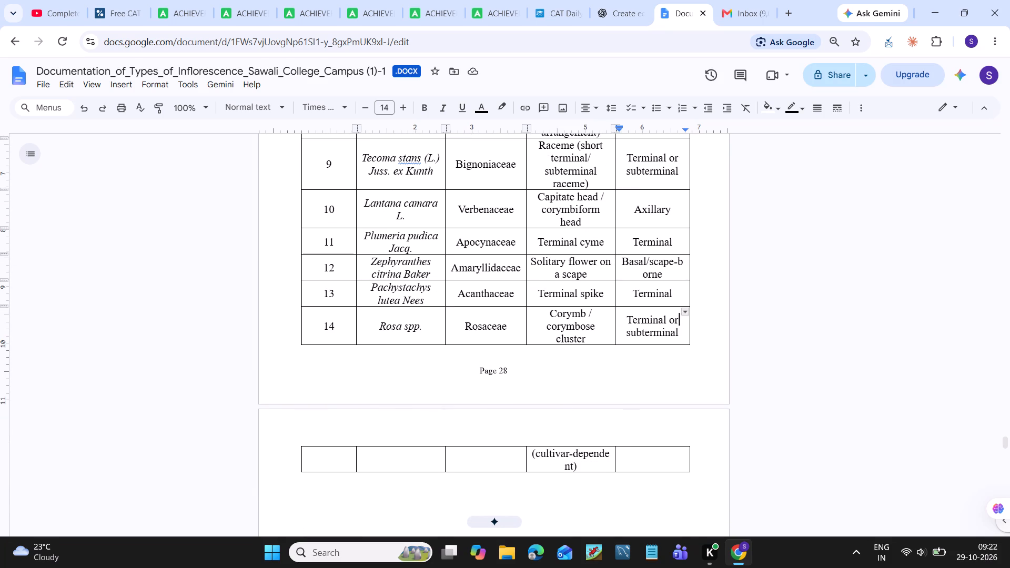
Select the whole observation table and try to reduce its height by pulling its bottom border up.
{"action": "left_click_drag", "start_coordinate": [704, 474], "coordinate": [495, 336]}
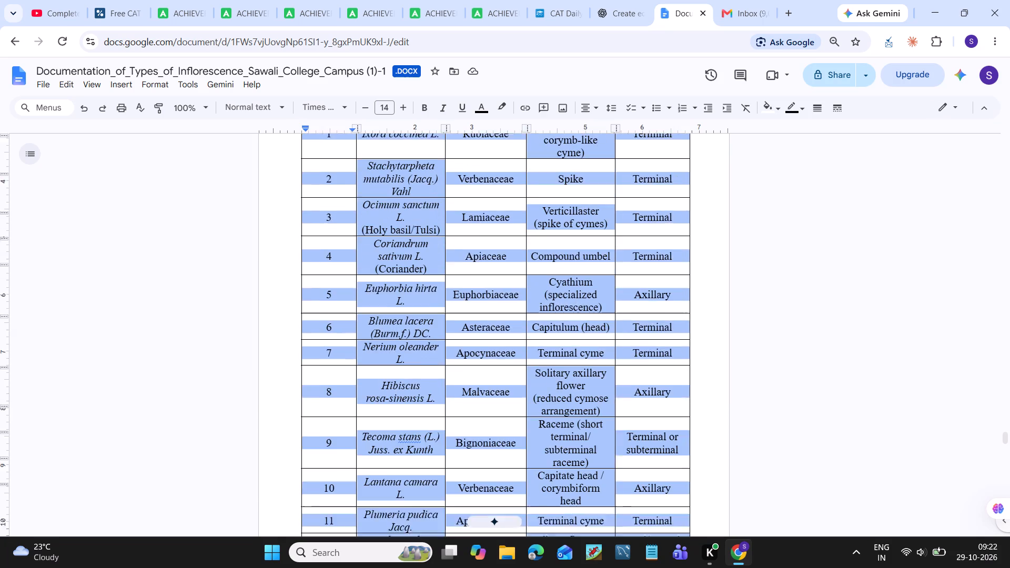
{"action": "left_click_drag", "start_coordinate": [495, 336], "coordinate": [456, 328]}
{"action": "scroll", "coordinate": [545, 369], "scroll_direction": "up", "scroll_amount": 1}
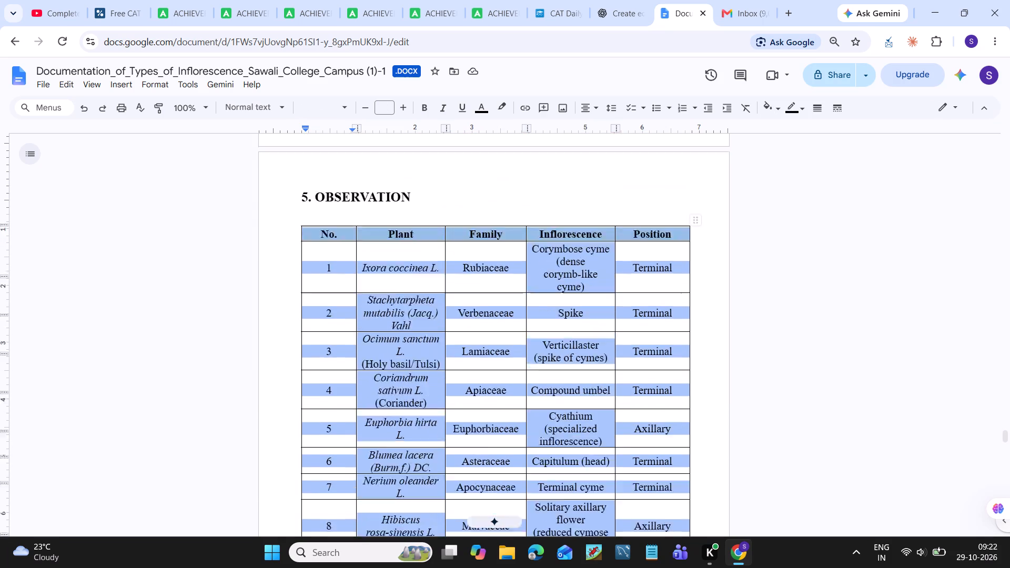
{"action": "scroll", "coordinate": [545, 369], "scroll_direction": "up", "scroll_amount": 1}
{"action": "scroll", "coordinate": [548, 334], "scroll_direction": "down", "scroll_amount": 8}
{"action": "scroll", "coordinate": [548, 334], "scroll_direction": "up", "scroll_amount": 1}
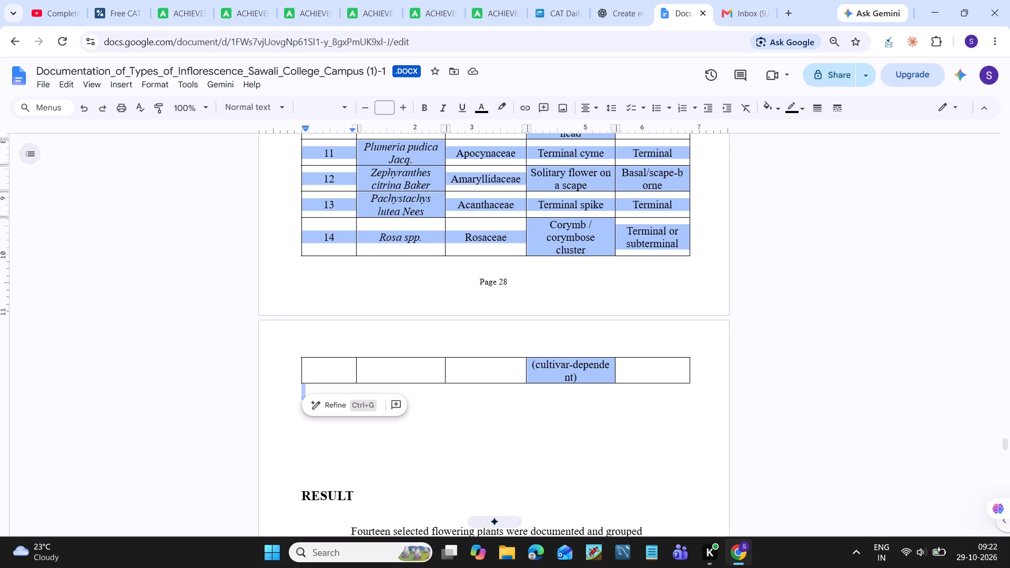
{"action": "left_click_drag", "start_coordinate": [506, 383], "coordinate": [501, 338]}
{"action": "scroll", "coordinate": [501, 338], "scroll_direction": "up", "scroll_amount": 1}
{"action": "scroll", "coordinate": [625, 402], "scroll_direction": "up", "scroll_amount": 2}
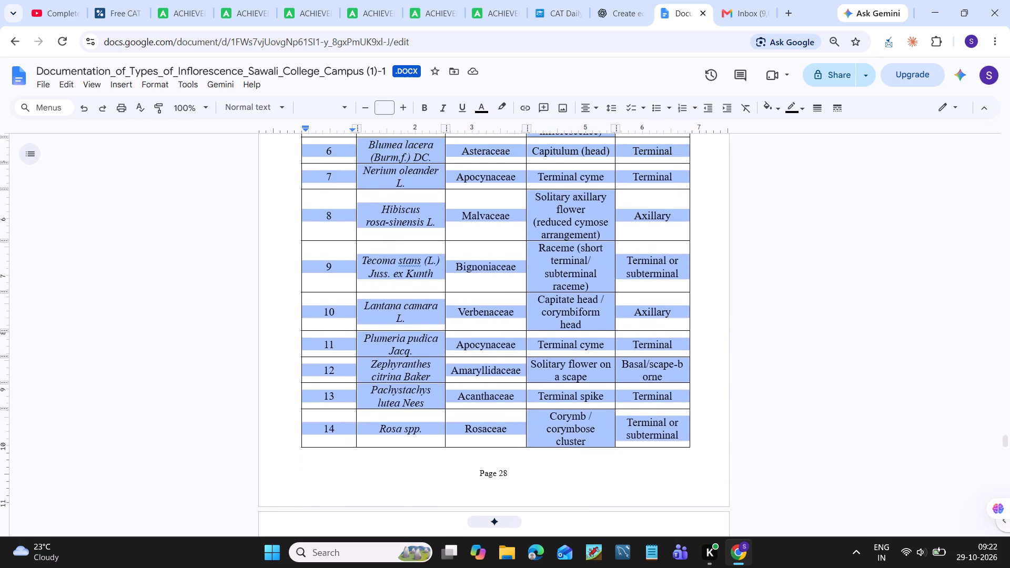
{"action": "scroll", "coordinate": [625, 402], "scroll_direction": "up", "scroll_amount": 2}
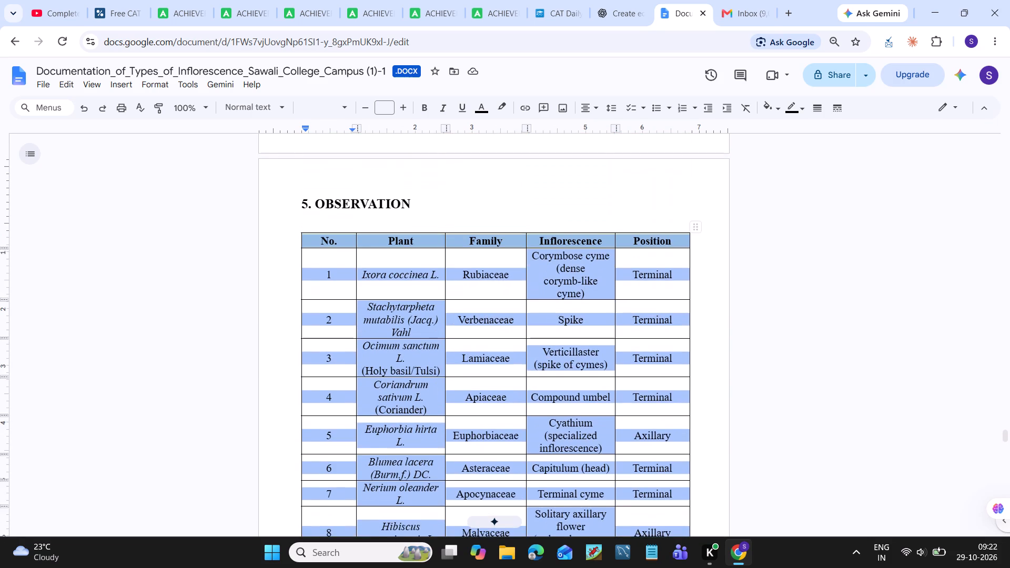
{"action": "scroll", "coordinate": [625, 402], "scroll_direction": "up", "scroll_amount": 1}
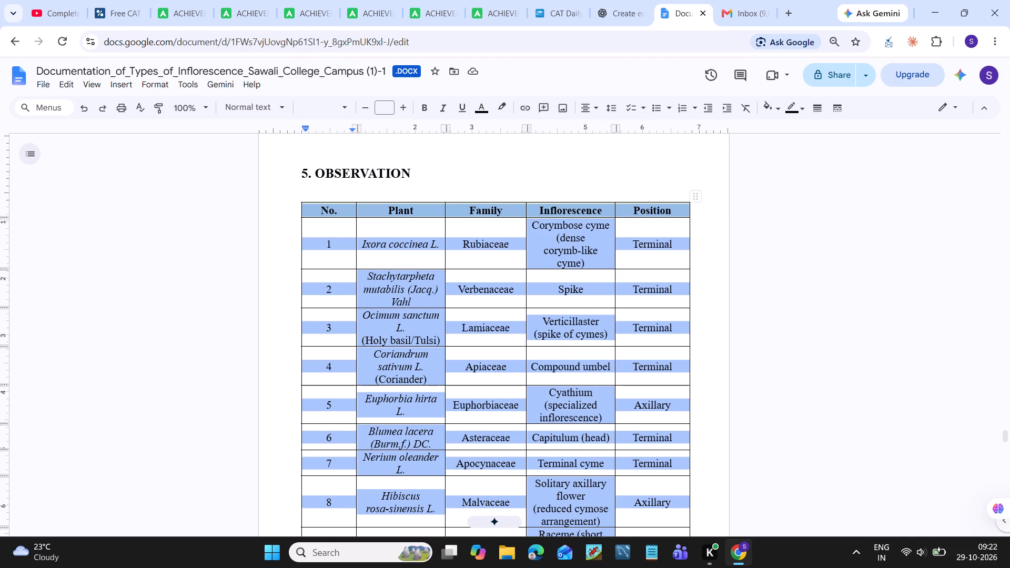
{"action": "scroll", "coordinate": [517, 221], "scroll_direction": "down", "scroll_amount": 4}
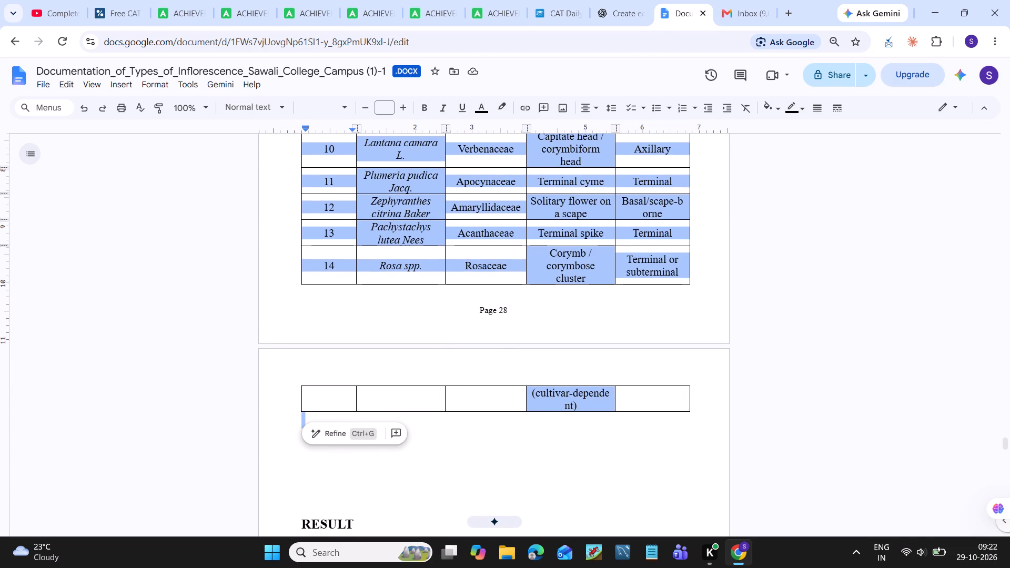
{"action": "left_click_drag", "start_coordinate": [683, 412], "coordinate": [681, 380]}
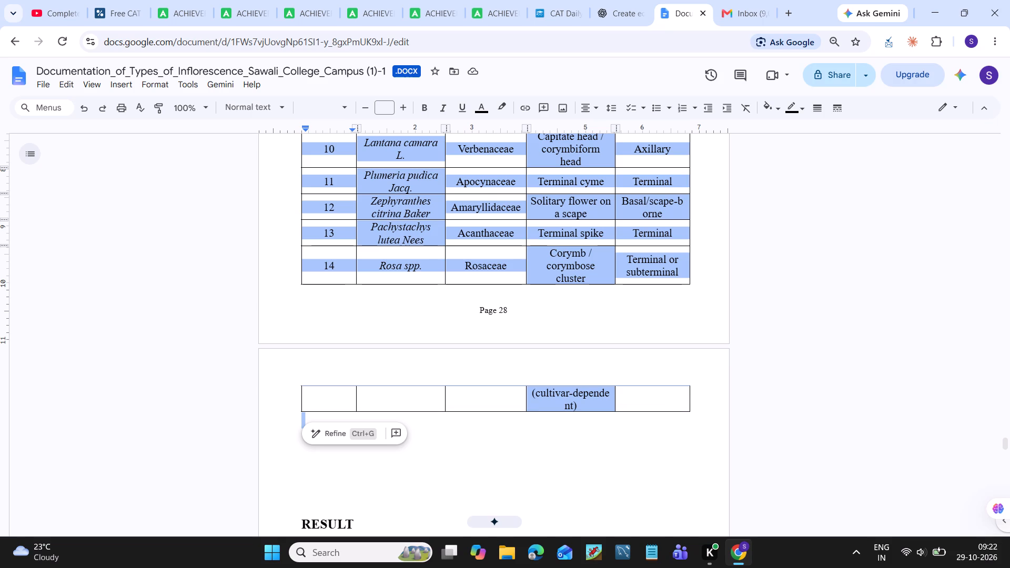
{"action": "left_click_drag", "start_coordinate": [681, 380], "coordinate": [680, 380]}
Widen the selected observation table by extending its right and left borders slightly beyond the page margins.
{"action": "scroll", "coordinate": [680, 380], "scroll_direction": "up", "scroll_amount": 6}
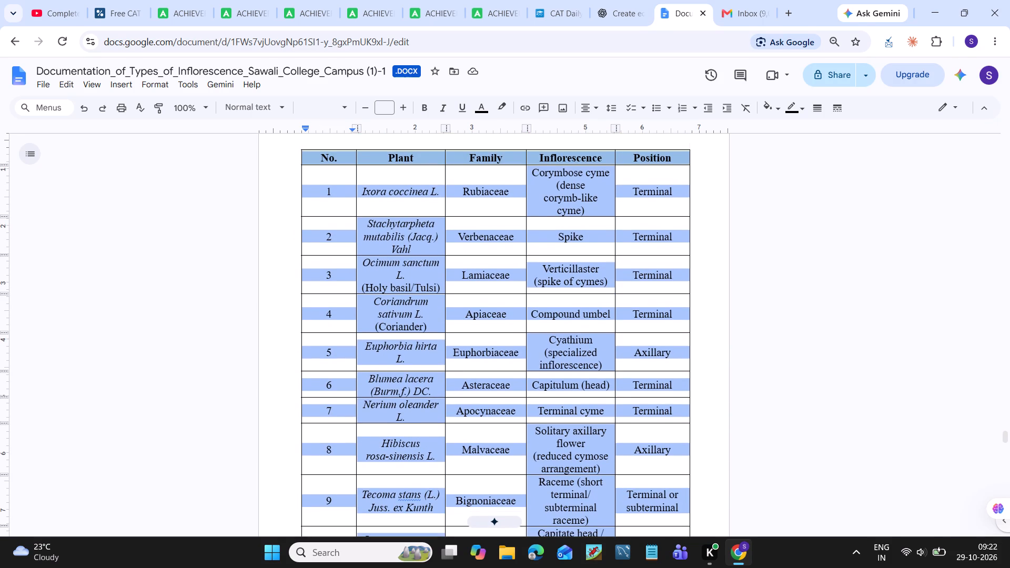
{"action": "left_click_drag", "start_coordinate": [689, 336], "coordinate": [705, 336]}
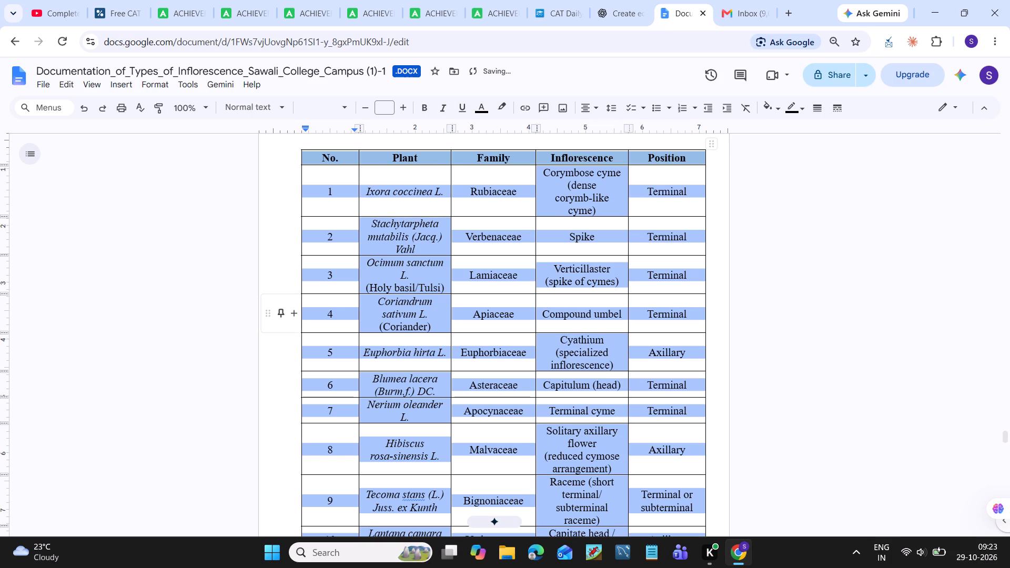
{"action": "left_click_drag", "start_coordinate": [304, 321], "coordinate": [291, 324]}
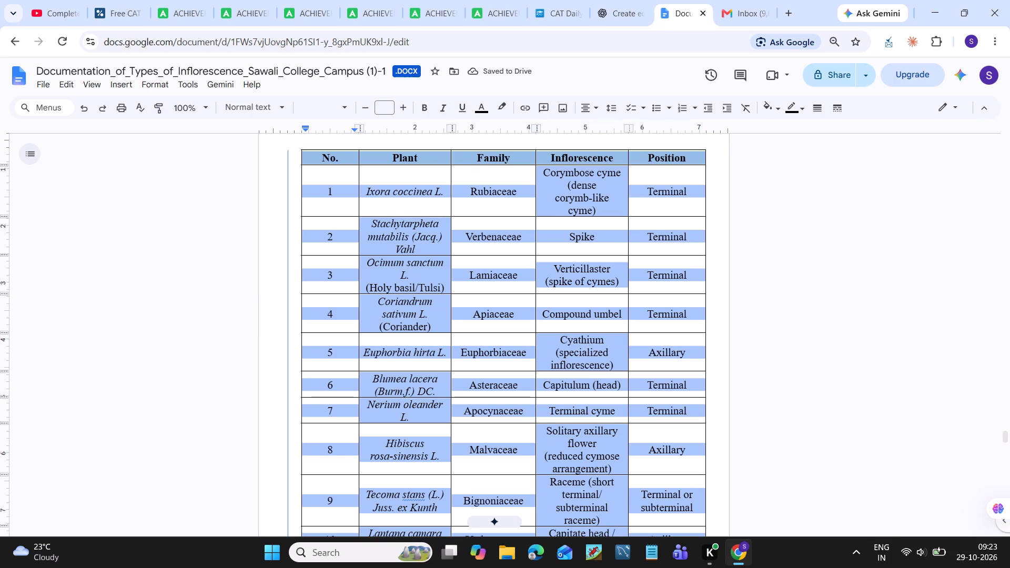
{"action": "left_click_drag", "start_coordinate": [291, 324], "coordinate": [292, 325]}
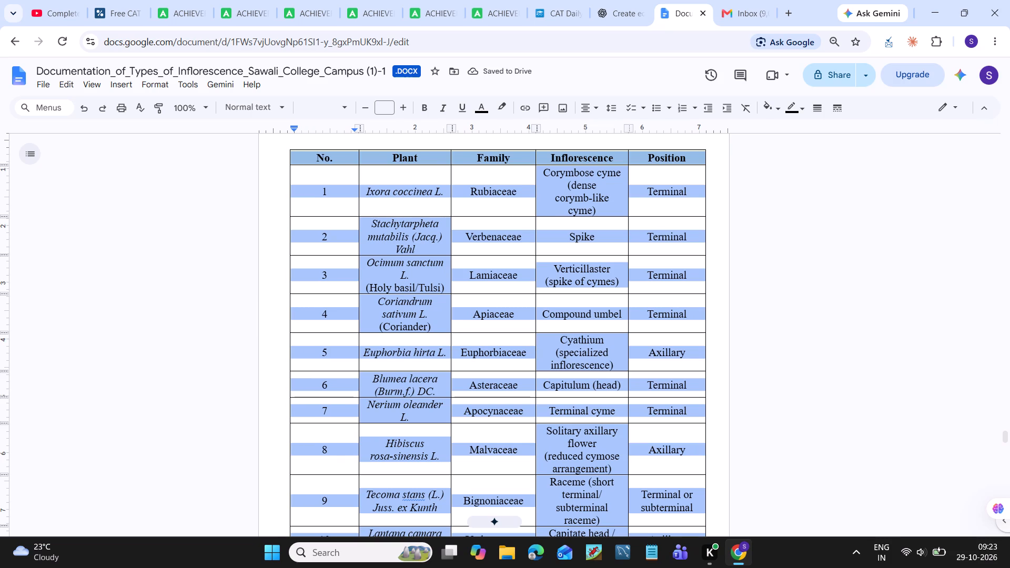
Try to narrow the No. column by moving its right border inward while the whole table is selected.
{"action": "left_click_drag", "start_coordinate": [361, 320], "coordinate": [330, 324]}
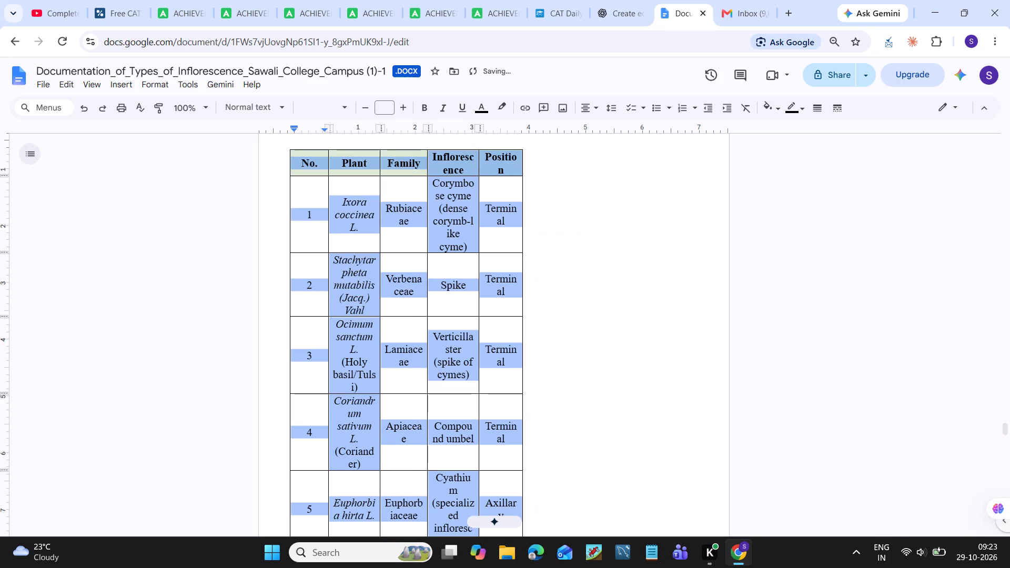
Widen the selected observation table until its right edge is back at the page's right margin, and deselect it.
{"action": "scroll", "coordinate": [528, 307], "scroll_direction": "up", "scroll_amount": 2}
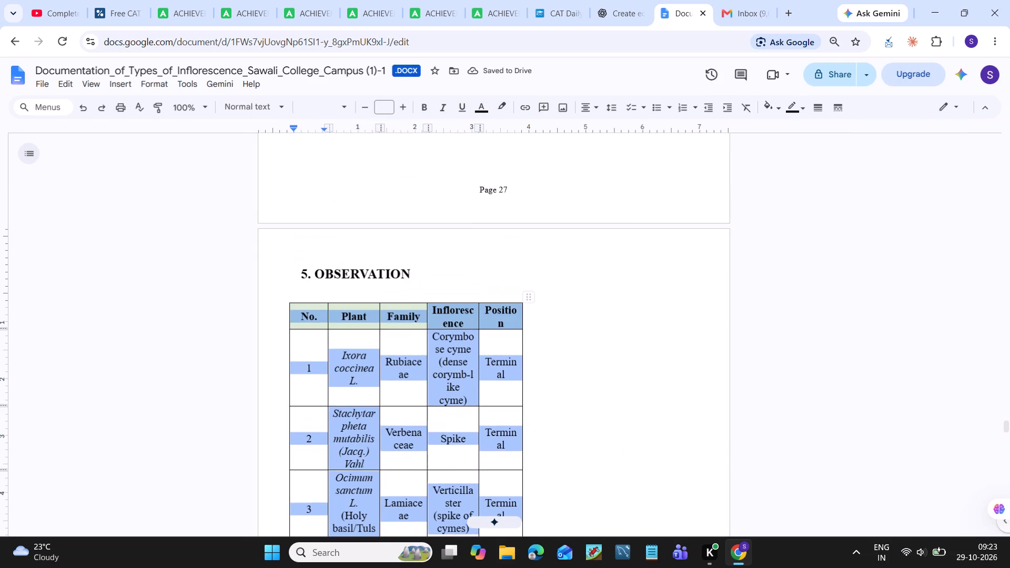
{"action": "left_click_drag", "start_coordinate": [523, 364], "coordinate": [626, 369]}
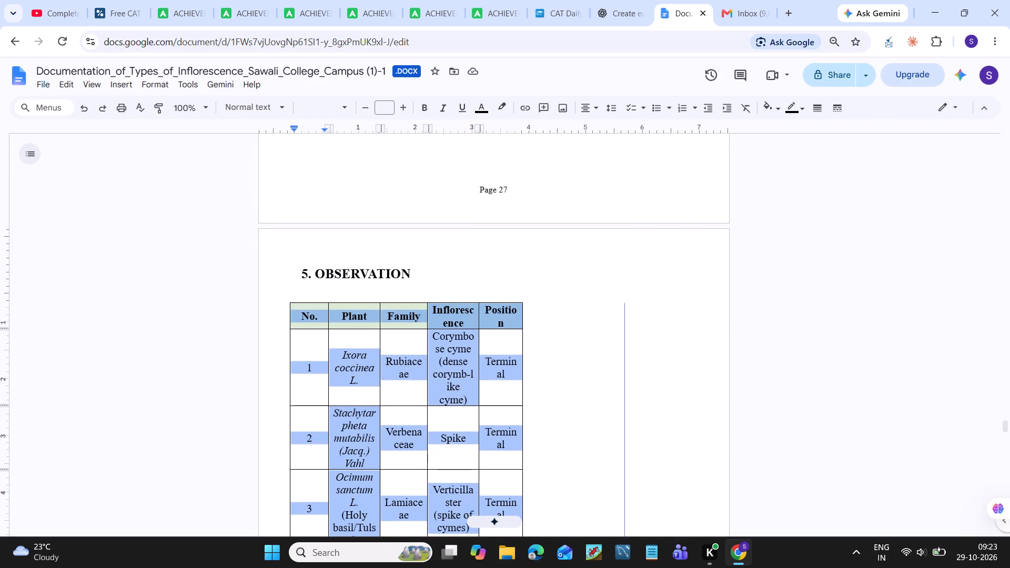
{"action": "left_click_drag", "start_coordinate": [626, 369], "coordinate": [664, 367]}
{"action": "scroll", "coordinate": [664, 367], "scroll_direction": "down", "scroll_amount": 4}
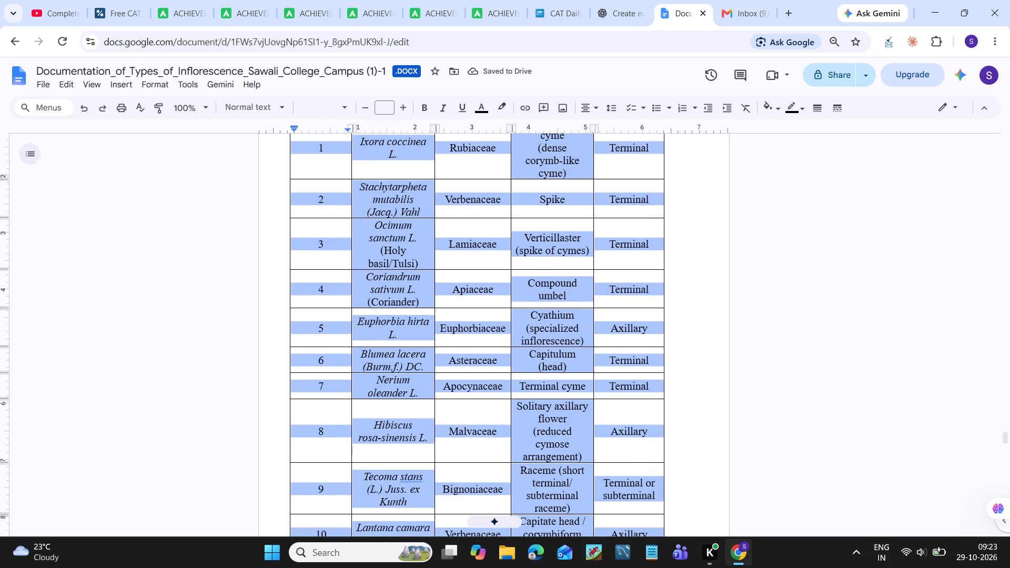
{"action": "left_click_drag", "start_coordinate": [663, 265], "coordinate": [687, 266]}
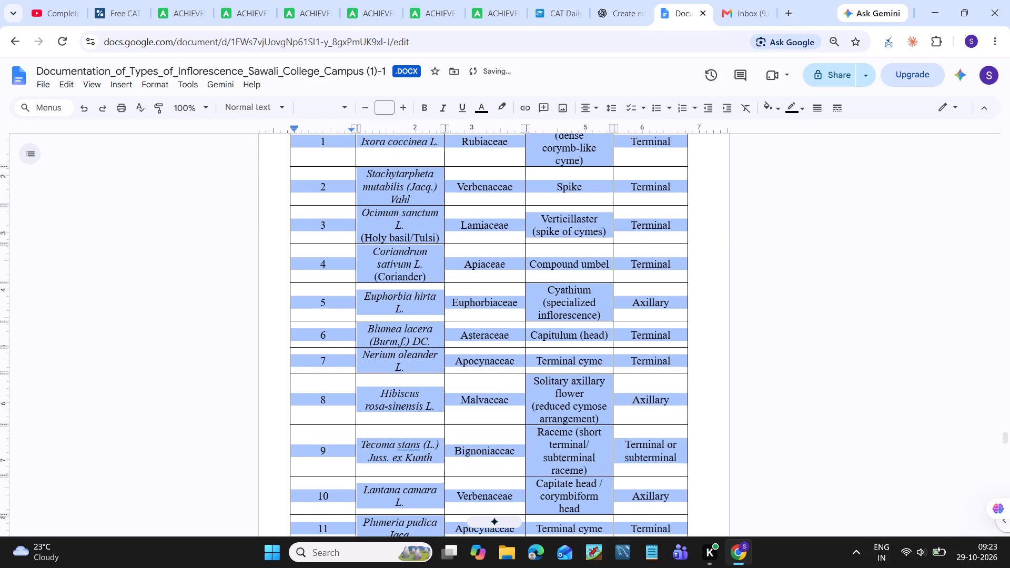
{"action": "left_click", "coordinate": [775, 310]}
Narrow the No. column by moving its border with the Plant column left, and check the table's fit on the page.
{"action": "scroll", "coordinate": [359, 240], "scroll_direction": "up", "scroll_amount": 1}
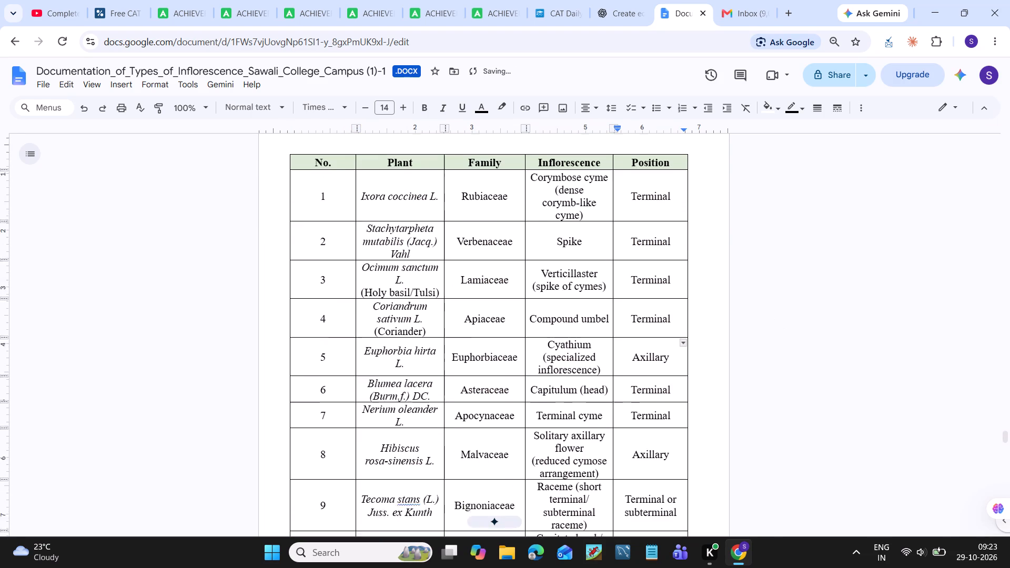
{"action": "scroll", "coordinate": [359, 240], "scroll_direction": "up", "scroll_amount": 1}
{"action": "left_click", "coordinate": [355, 227]}
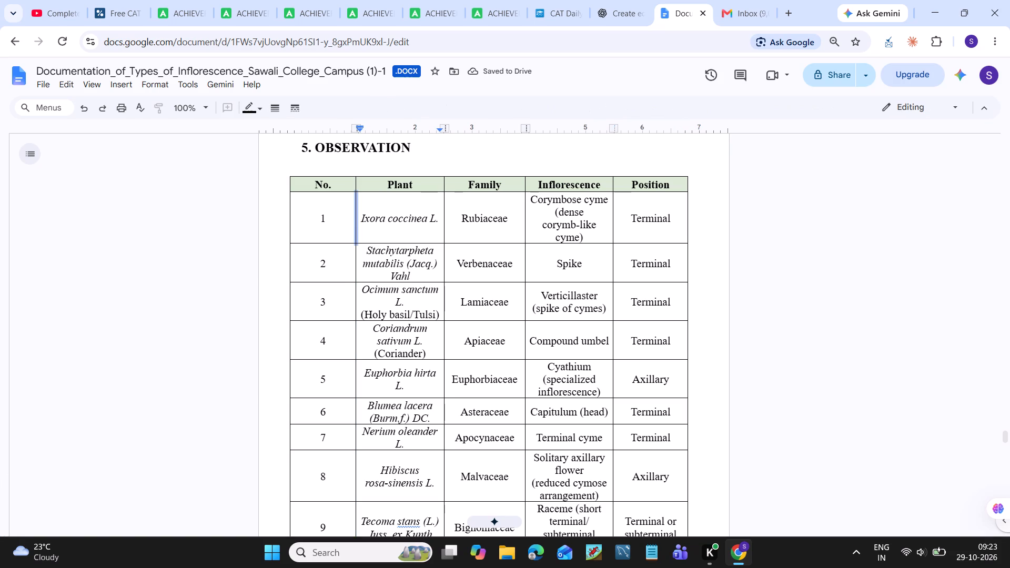
{"action": "left_click", "coordinate": [355, 227]}
{"action": "left_click_drag", "start_coordinate": [355, 227], "coordinate": [348, 229]}
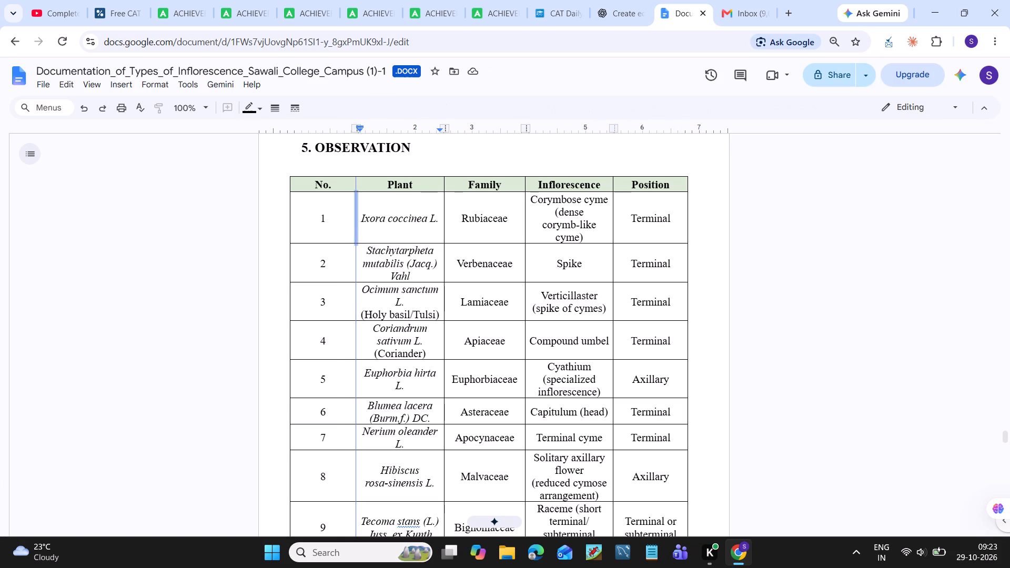
{"action": "left_click_drag", "start_coordinate": [348, 229], "coordinate": [332, 231]}
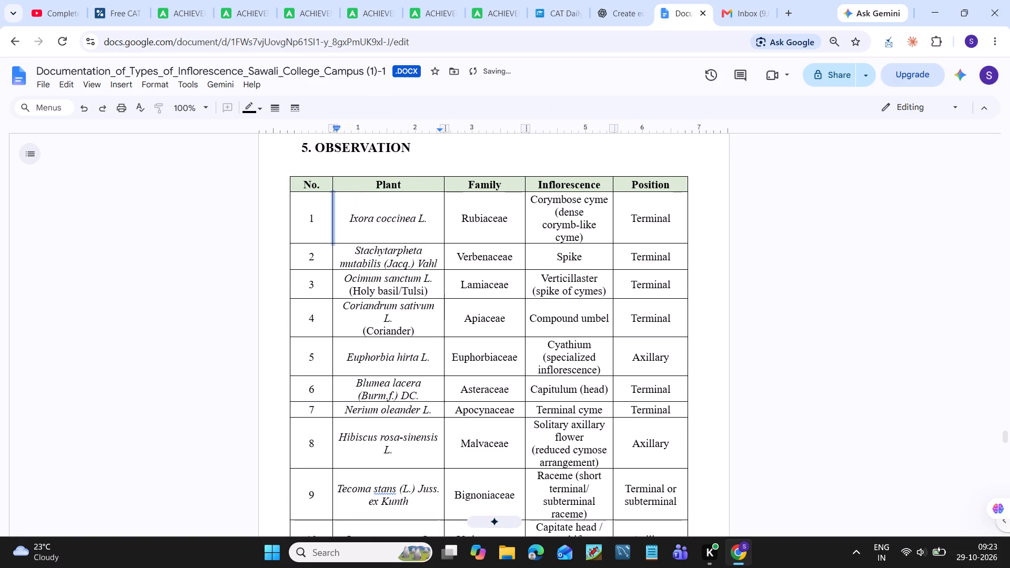
{"action": "scroll", "coordinate": [633, 305], "scroll_direction": "down", "scroll_amount": 3}
{"action": "scroll", "coordinate": [633, 305], "scroll_direction": "up", "scroll_amount": 1}
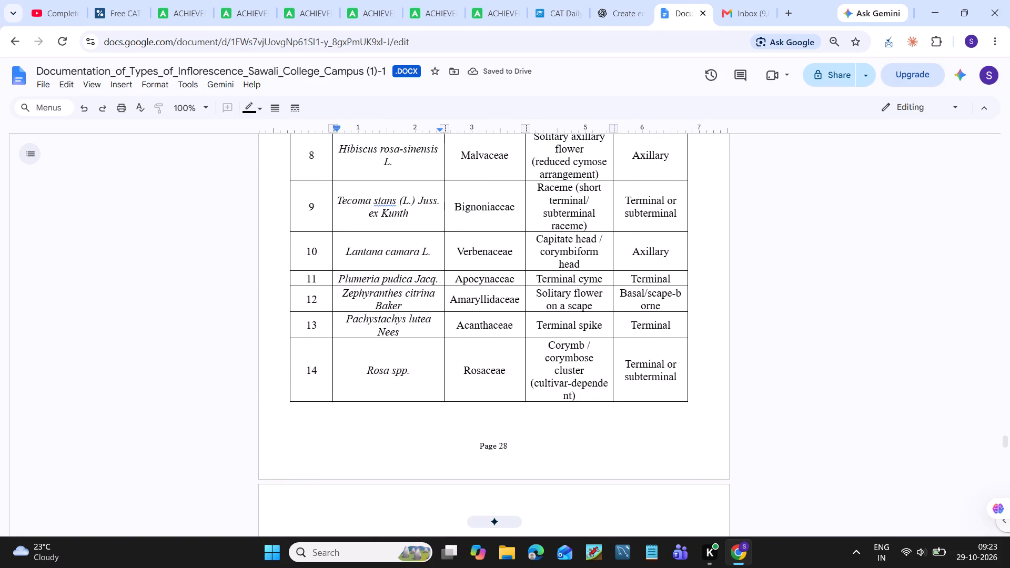
Change the background fill of the observation table's header row, from No. to Position, to white.
{"action": "scroll", "coordinate": [633, 305], "scroll_direction": "up", "scroll_amount": 3}
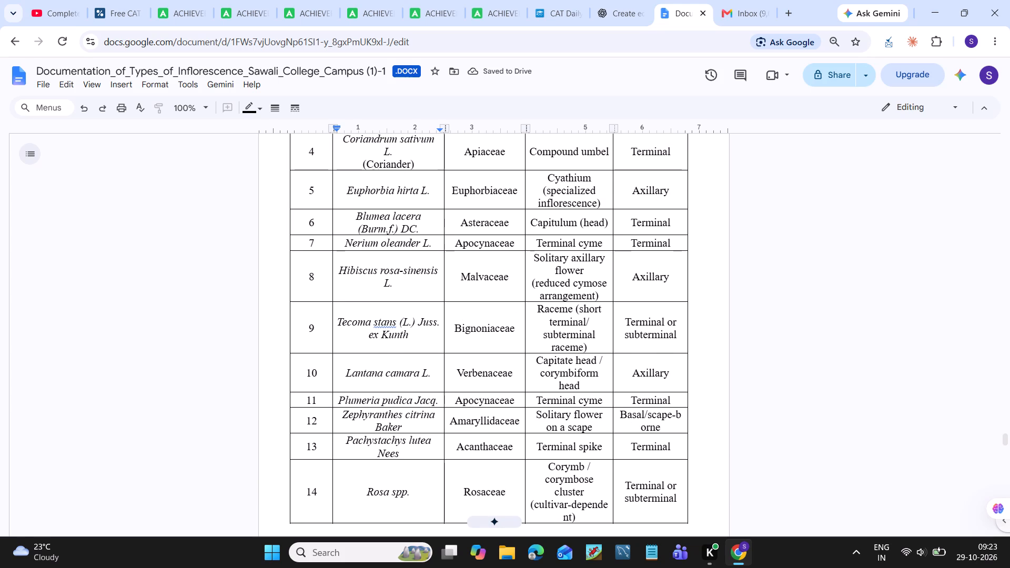
{"action": "scroll", "coordinate": [596, 353], "scroll_direction": "up", "scroll_amount": 1}
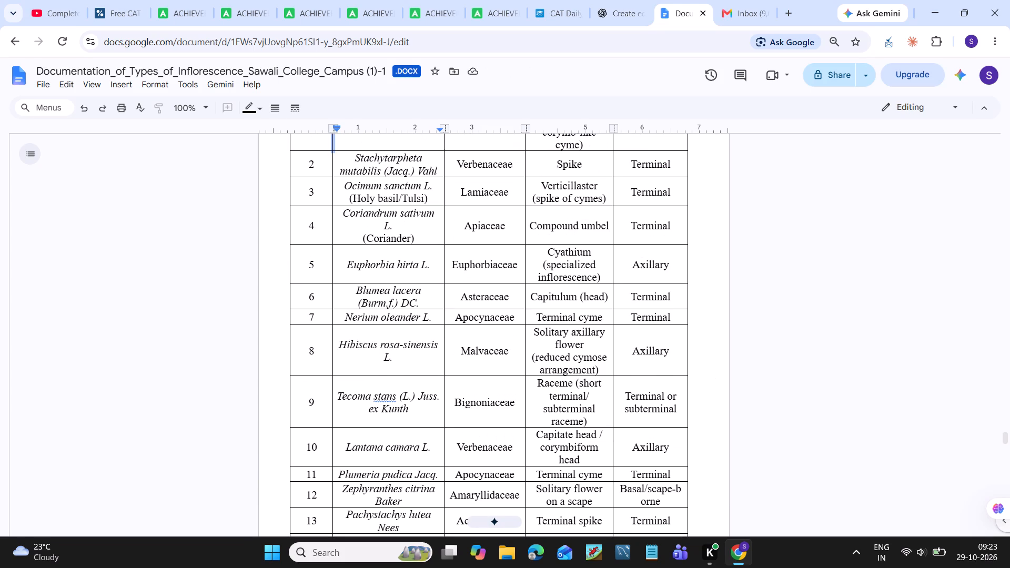
{"action": "scroll", "coordinate": [596, 353], "scroll_direction": "up", "scroll_amount": 2}
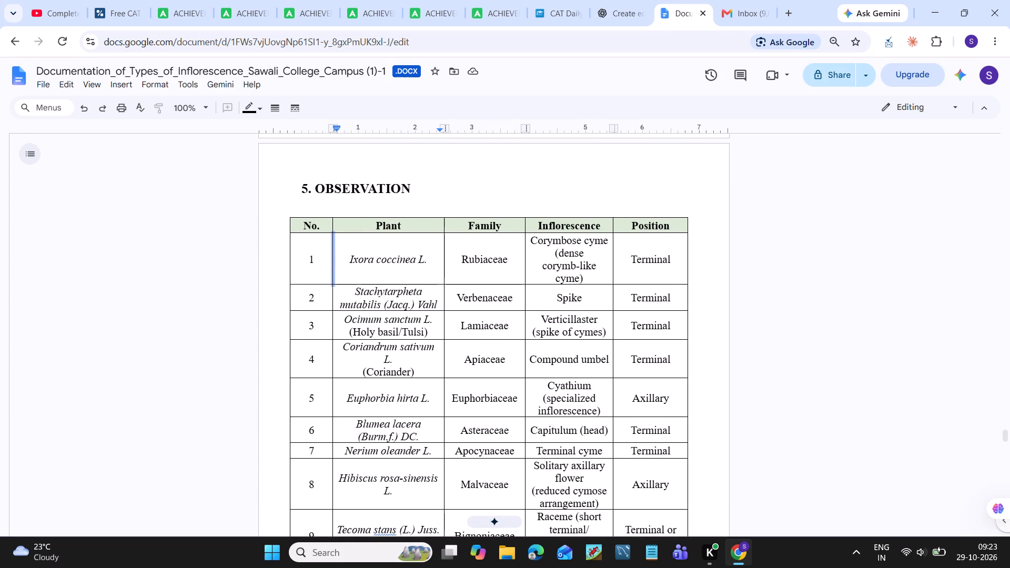
{"action": "left_click", "coordinate": [314, 226]}
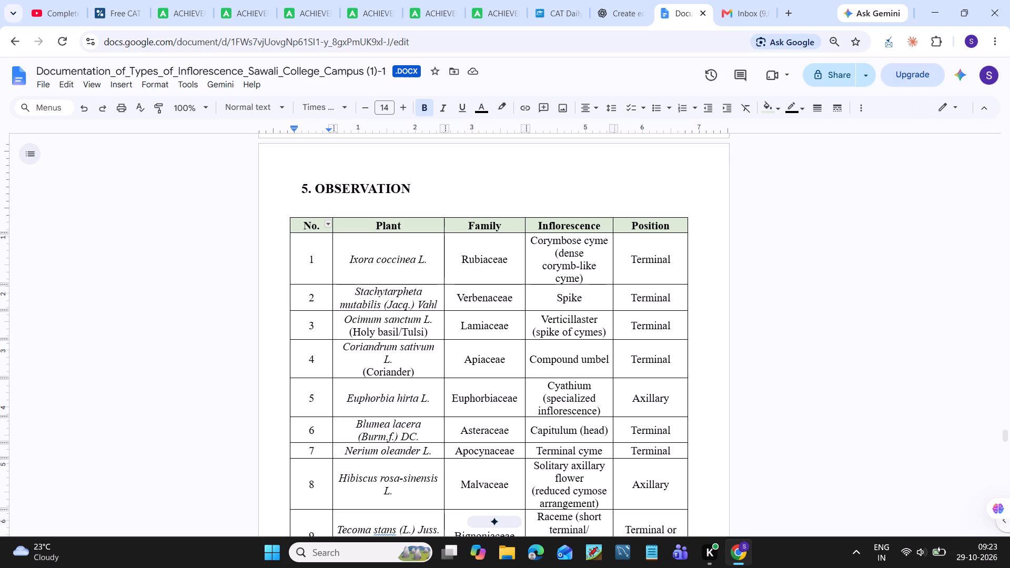
{"action": "left_click", "coordinate": [276, 225]}
{"action": "left_click_drag", "start_coordinate": [276, 225], "coordinate": [460, 226]}
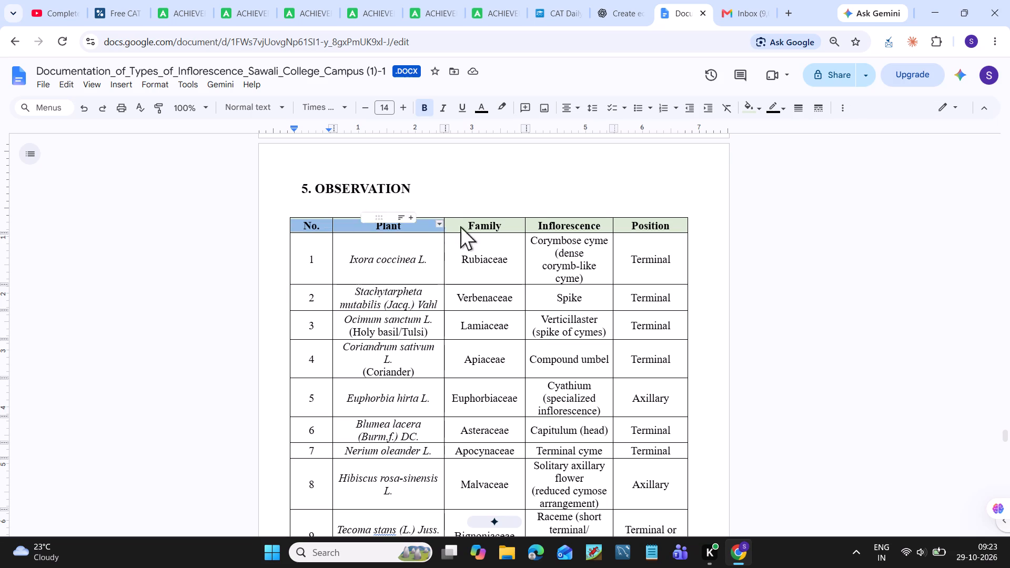
{"action": "left_click_drag", "start_coordinate": [460, 226], "coordinate": [661, 227]}
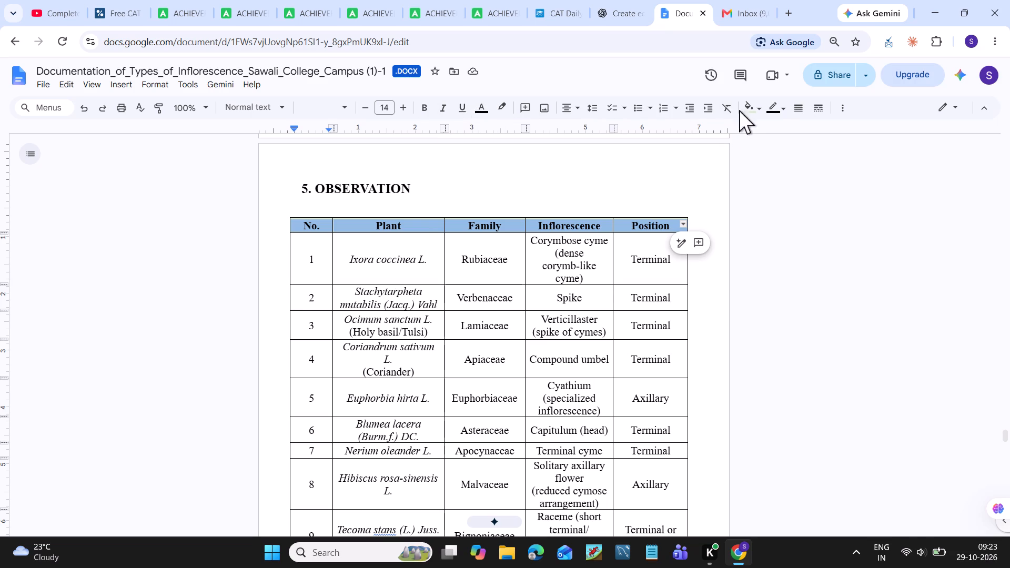
{"action": "left_click", "coordinate": [755, 103]}
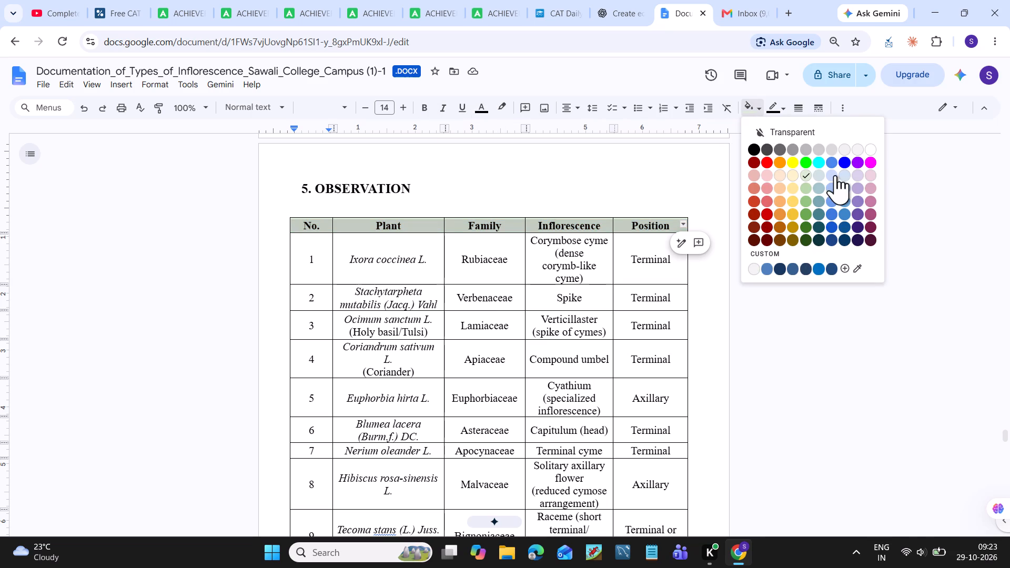
{"action": "left_click", "coordinate": [875, 149]}
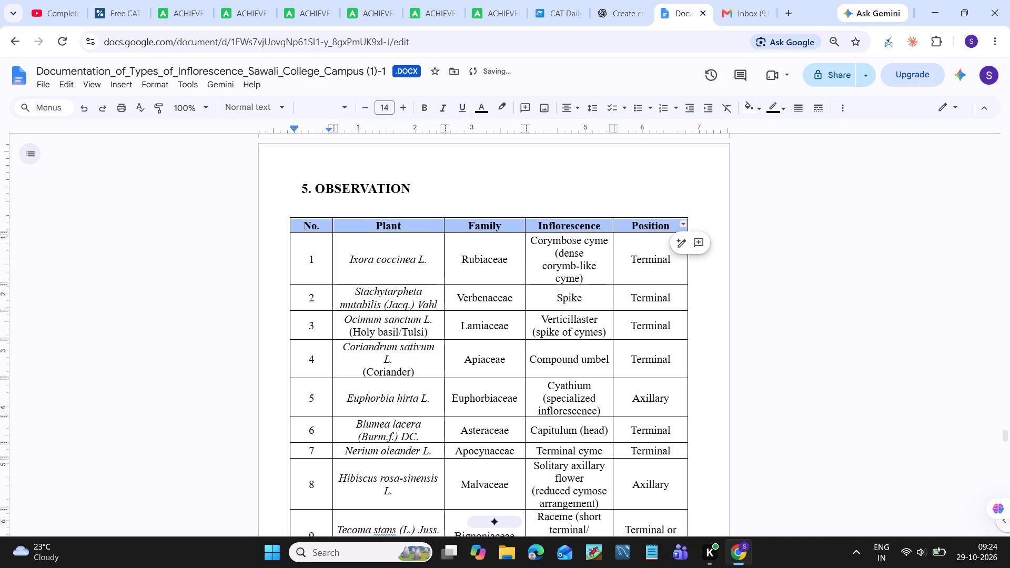
{"action": "left_click", "coordinate": [884, 200]}
Remove the empty lines above the RESULT heading so that it starts at the top of its page.
{"action": "scroll", "coordinate": [764, 322], "scroll_direction": "down", "scroll_amount": 2}
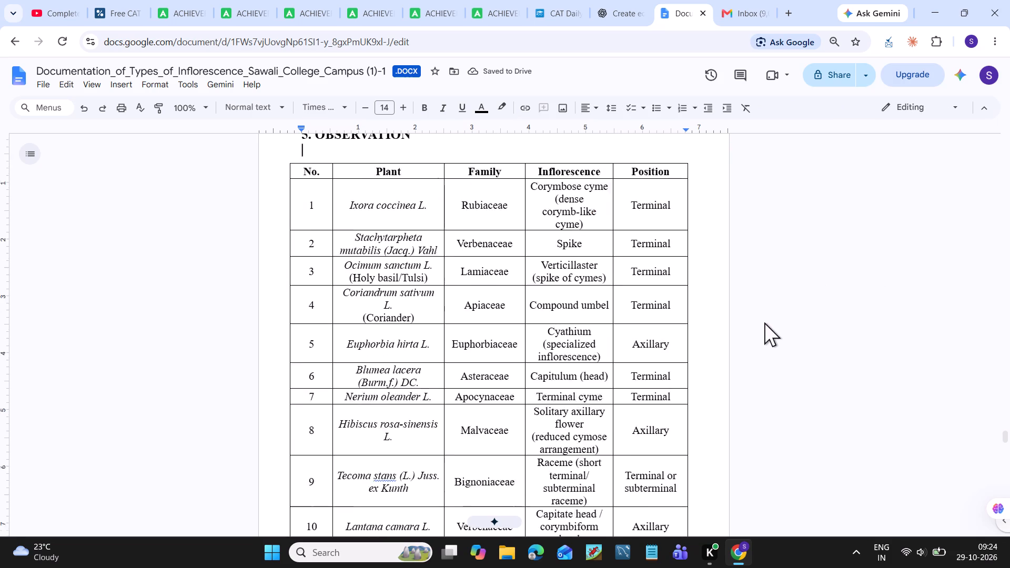
{"action": "scroll", "coordinate": [764, 322], "scroll_direction": "down", "scroll_amount": 7}
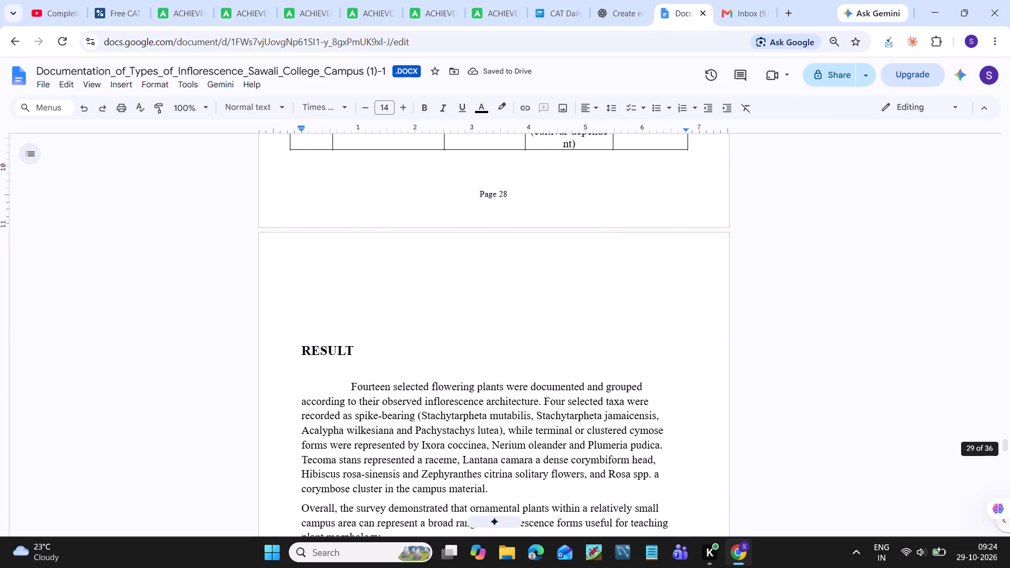
{"action": "left_click", "coordinate": [298, 345]}
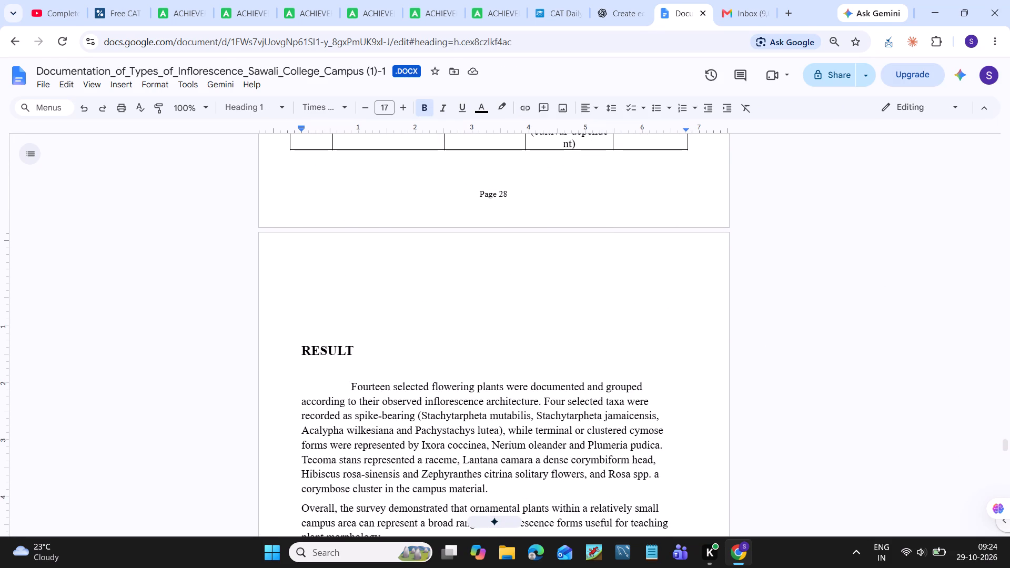
{"action": "key", "text": "Up"}
{"action": "key", "text": "BackSpace"}
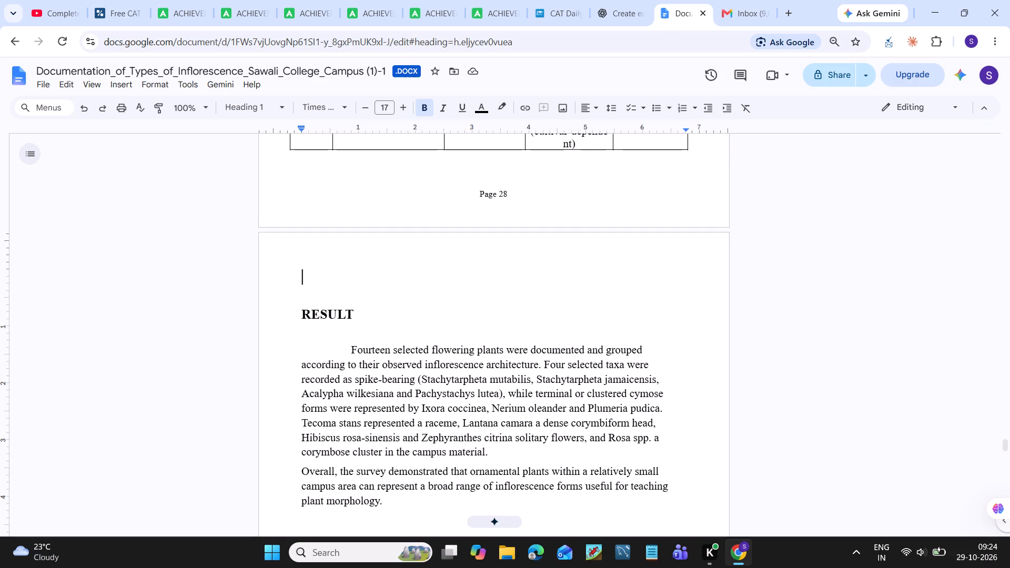
{"action": "key", "text": "BackSpace"}
{"action": "key", "text": "Down"}
{"action": "key", "text": "BackSpace"}
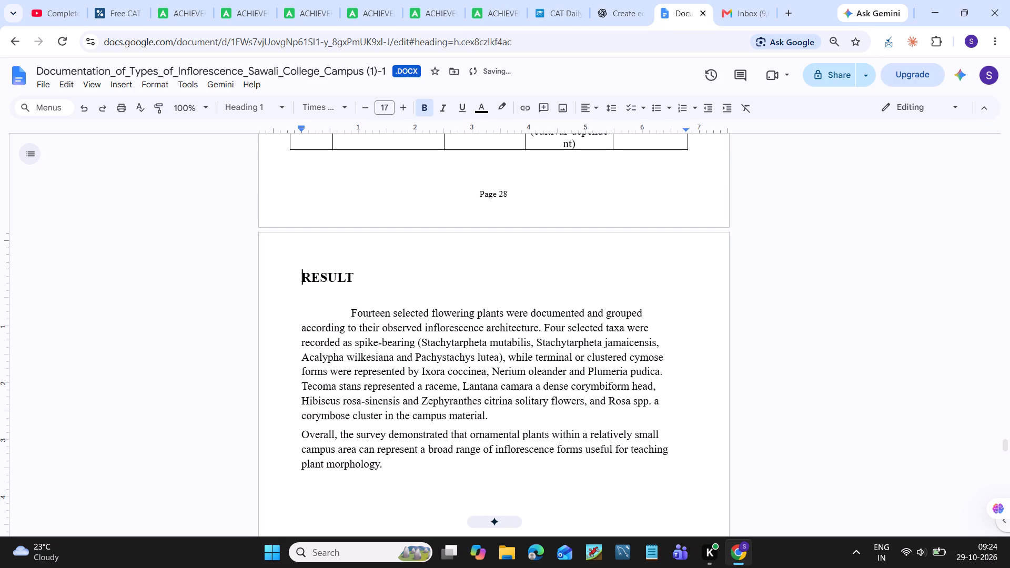
On the PLATE - IV page, widen the Tecoma stans picture until its right edge nearly reaches the page's right margin.
{"action": "scroll", "coordinate": [415, 324], "scroll_direction": "down", "scroll_amount": 6}
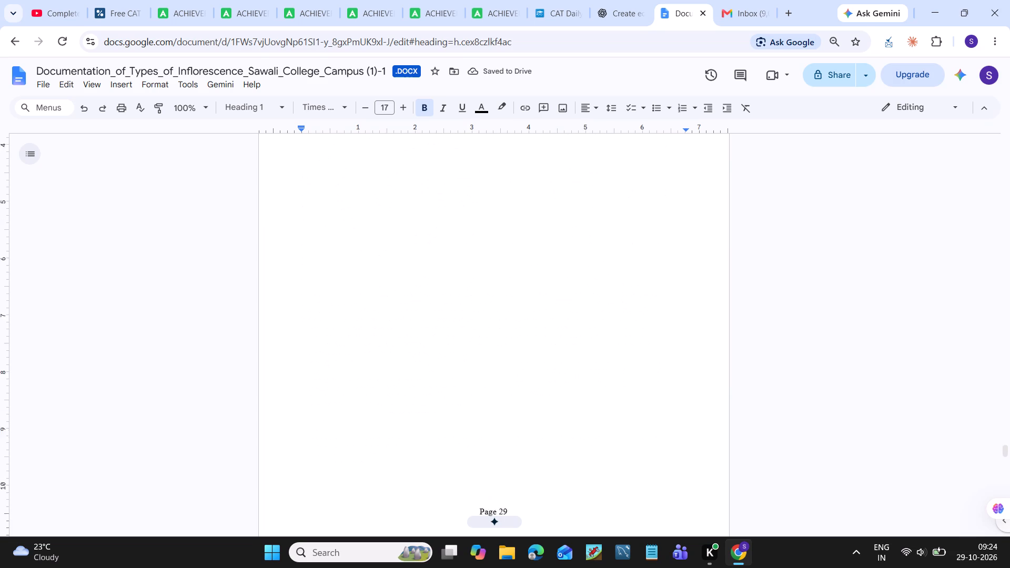
{"action": "scroll", "coordinate": [415, 324], "scroll_direction": "down", "scroll_amount": 12}
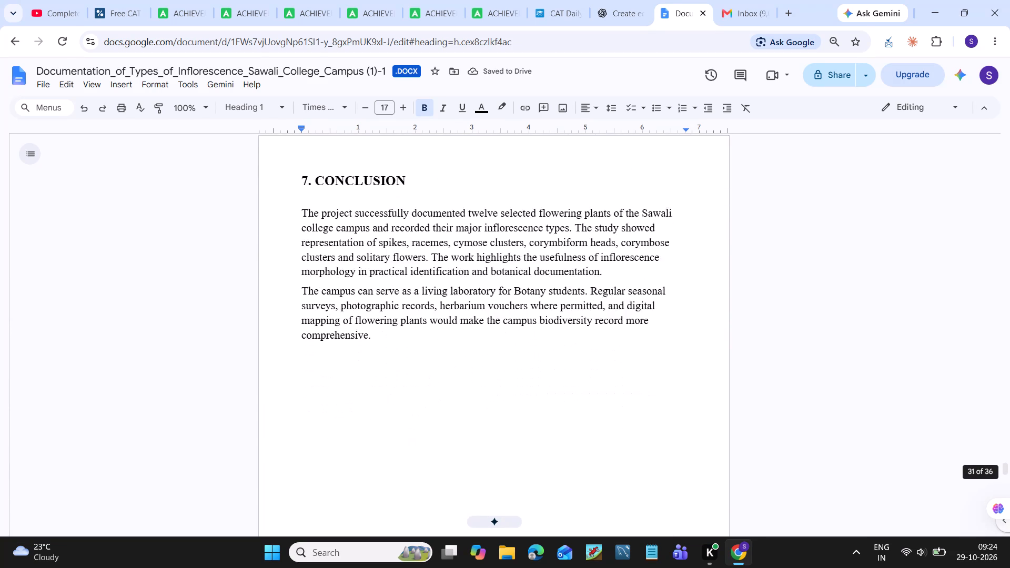
{"action": "scroll", "coordinate": [415, 324], "scroll_direction": "down", "scroll_amount": 11}
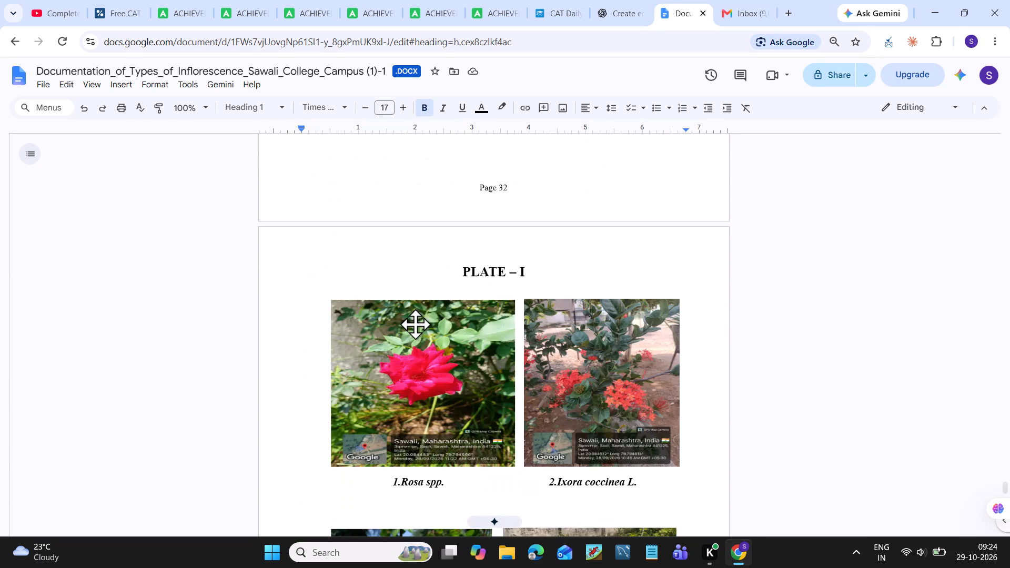
{"action": "scroll", "coordinate": [415, 324], "scroll_direction": "down", "scroll_amount": 9}
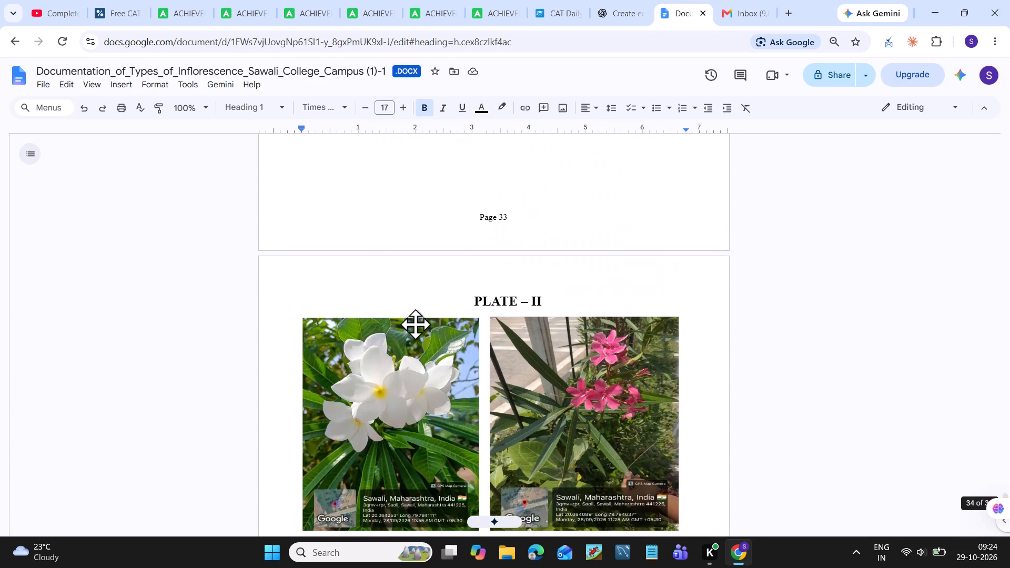
{"action": "scroll", "coordinate": [415, 324], "scroll_direction": "down", "scroll_amount": 10}
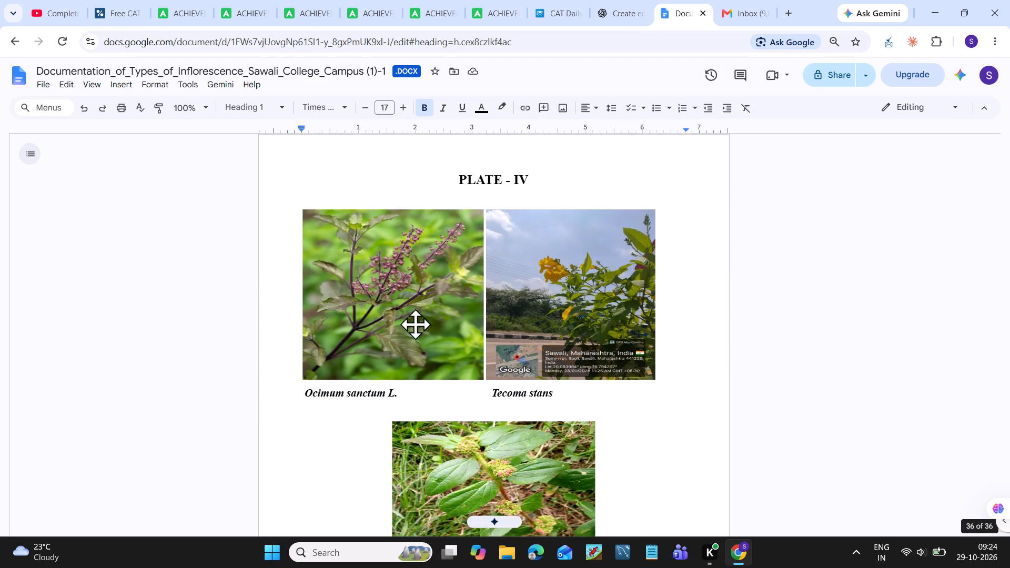
{"action": "scroll", "coordinate": [415, 324], "scroll_direction": "down", "scroll_amount": 1}
{"action": "scroll", "coordinate": [415, 324], "scroll_direction": "up", "scroll_amount": 2}
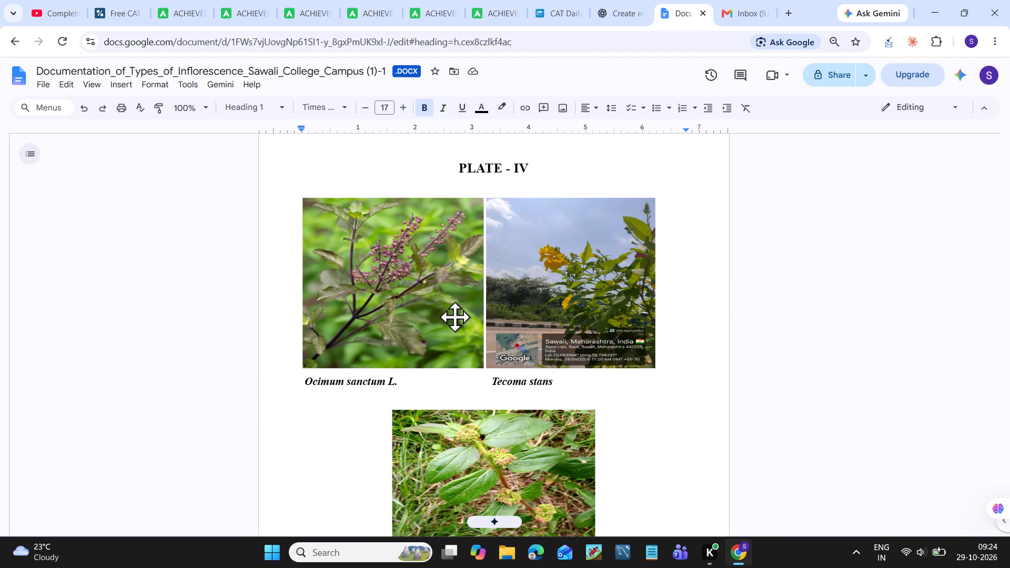
{"action": "left_click", "coordinate": [551, 316]}
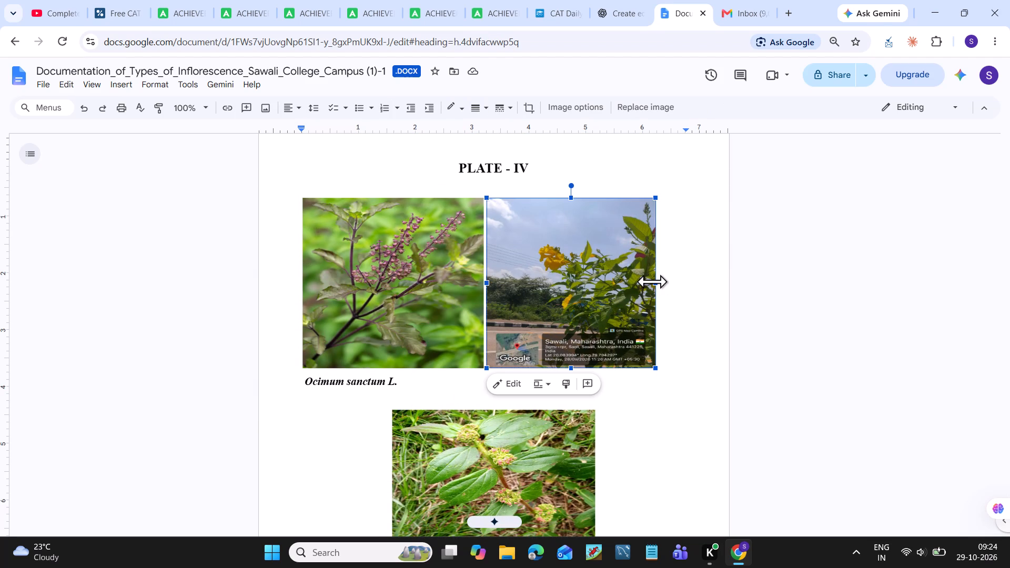
{"action": "left_click_drag", "start_coordinate": [652, 281], "coordinate": [692, 279]}
{"action": "left_click_drag", "start_coordinate": [657, 280], "coordinate": [684, 278]}
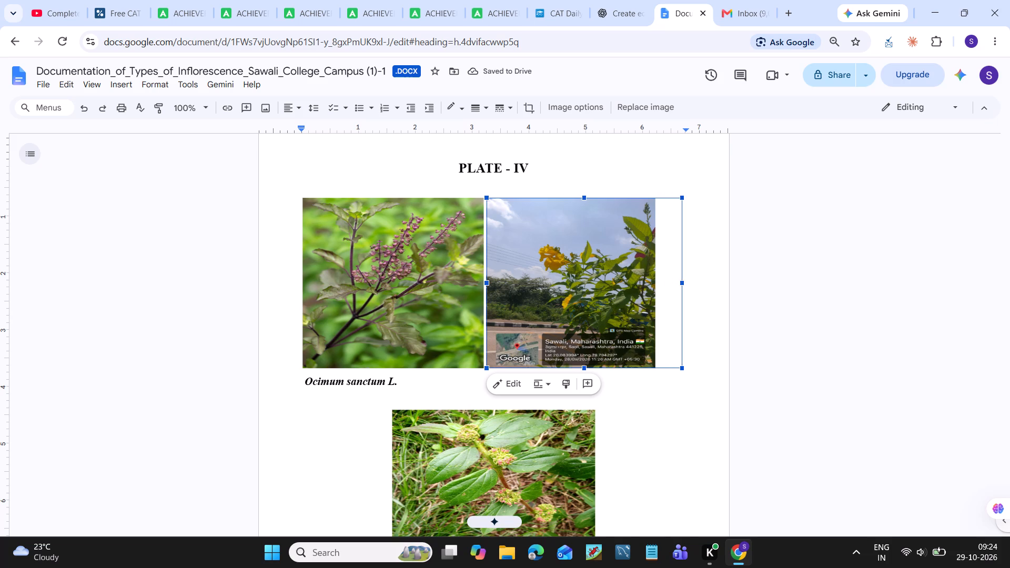
{"action": "left_click_drag", "start_coordinate": [684, 278], "coordinate": [682, 278]}
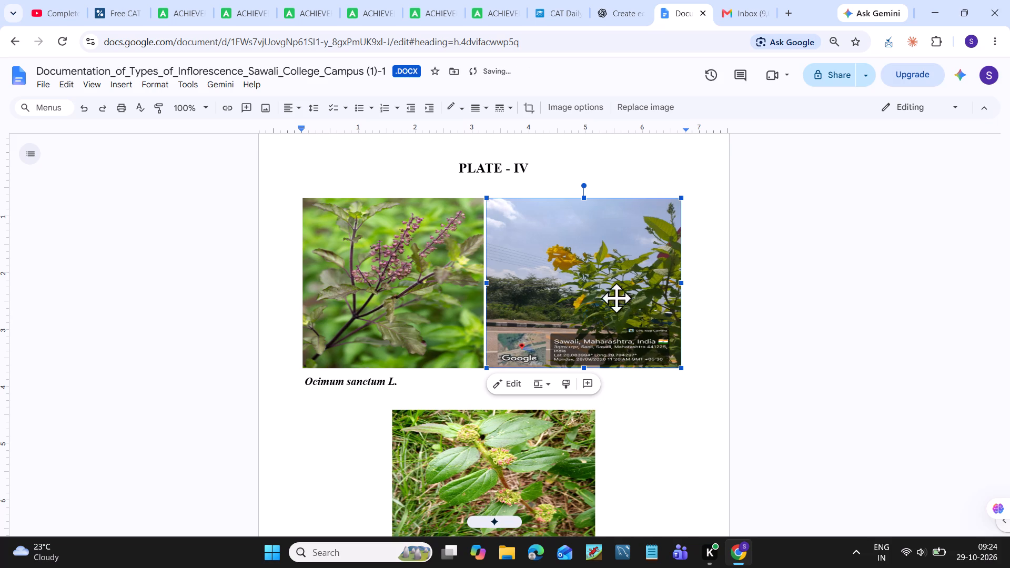
Widen the Ocimum sanctum picture slightly and narrow the Tecoma stans picture so both fit side by side within the margins.
{"action": "left_click", "coordinate": [471, 288]}
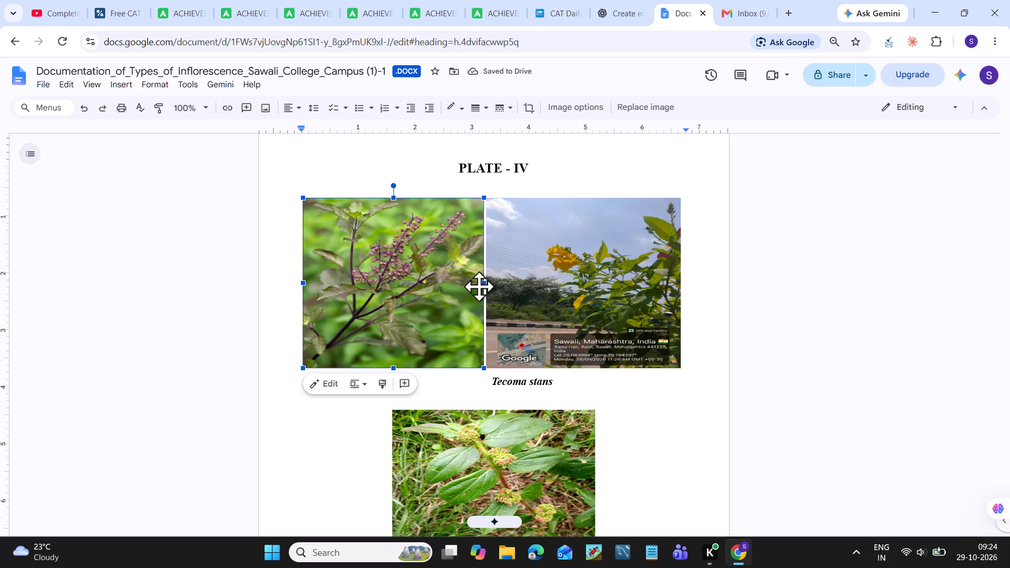
{"action": "left_click_drag", "start_coordinate": [483, 282], "coordinate": [496, 284]}
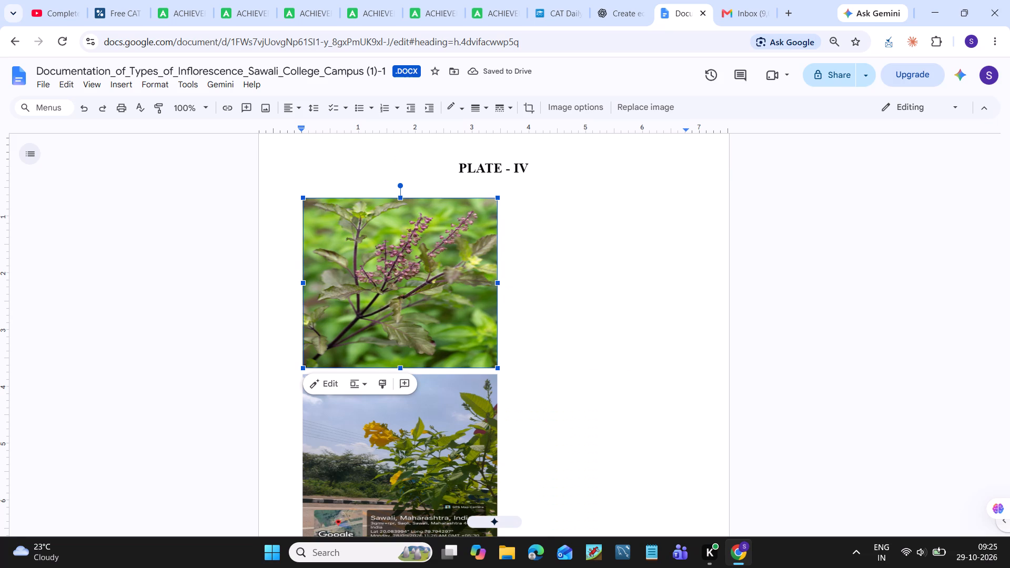
{"action": "scroll", "coordinate": [516, 441], "scroll_direction": "down", "scroll_amount": 1}
{"action": "left_click", "coordinate": [484, 395]}
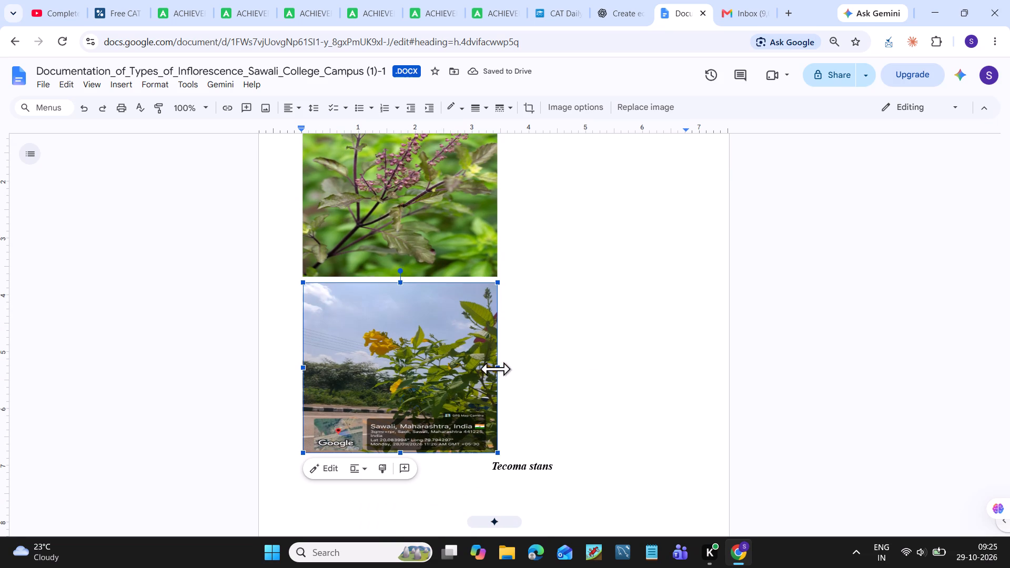
{"action": "left_click_drag", "start_coordinate": [498, 368], "coordinate": [483, 372]}
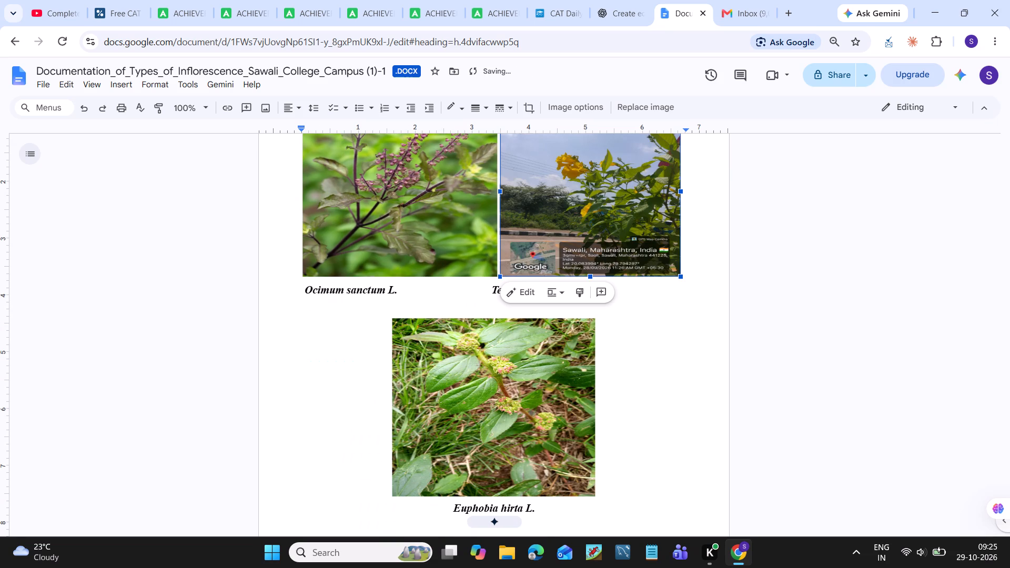
{"action": "left_click", "coordinate": [821, 376]}
Centre the caption line "Ocimum sanctum L." and "Tecoma stans" below the two upper PLATE - IV pictures.
{"action": "scroll", "coordinate": [706, 369], "scroll_direction": "up", "scroll_amount": 1}
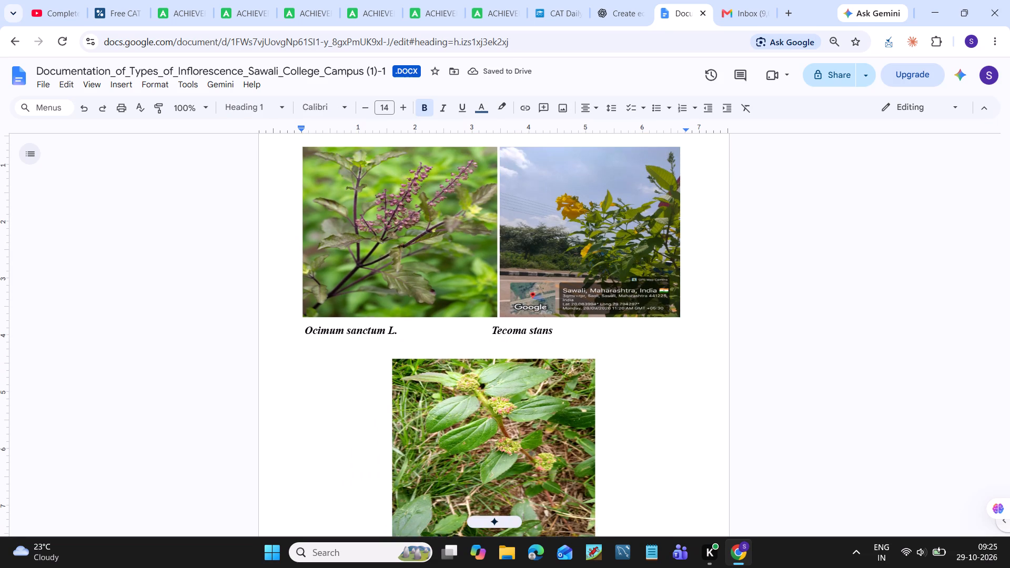
{"action": "scroll", "coordinate": [706, 369], "scroll_direction": "up", "scroll_amount": 1}
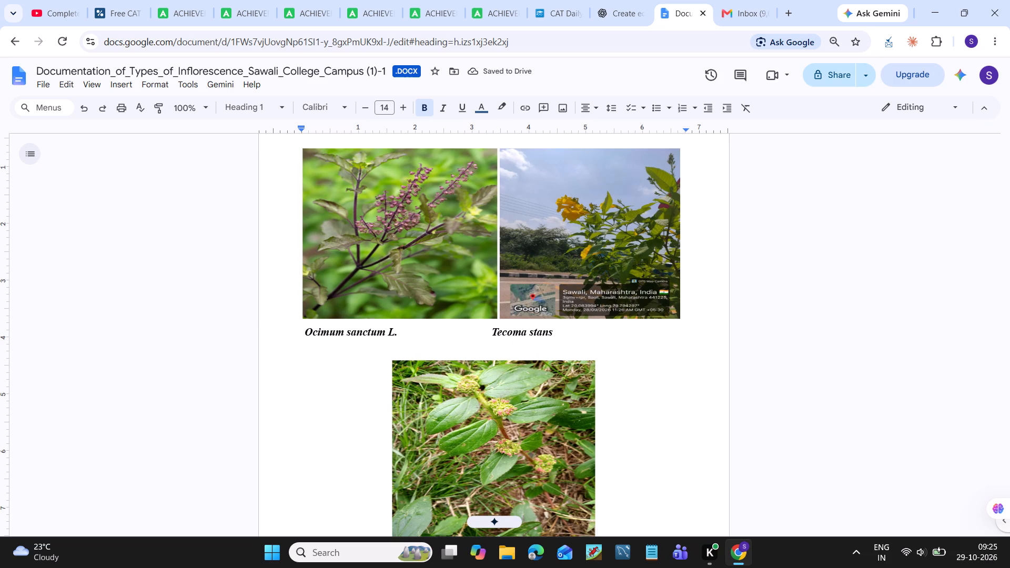
{"action": "left_click_drag", "start_coordinate": [300, 327], "coordinate": [610, 390]}
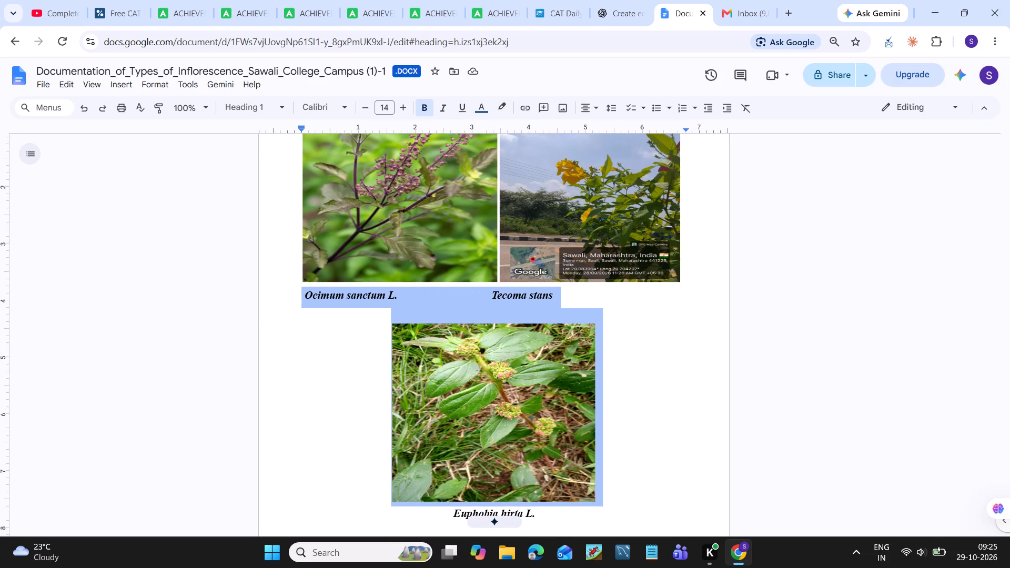
{"action": "left_click_drag", "start_coordinate": [610, 390], "coordinate": [607, 342]}
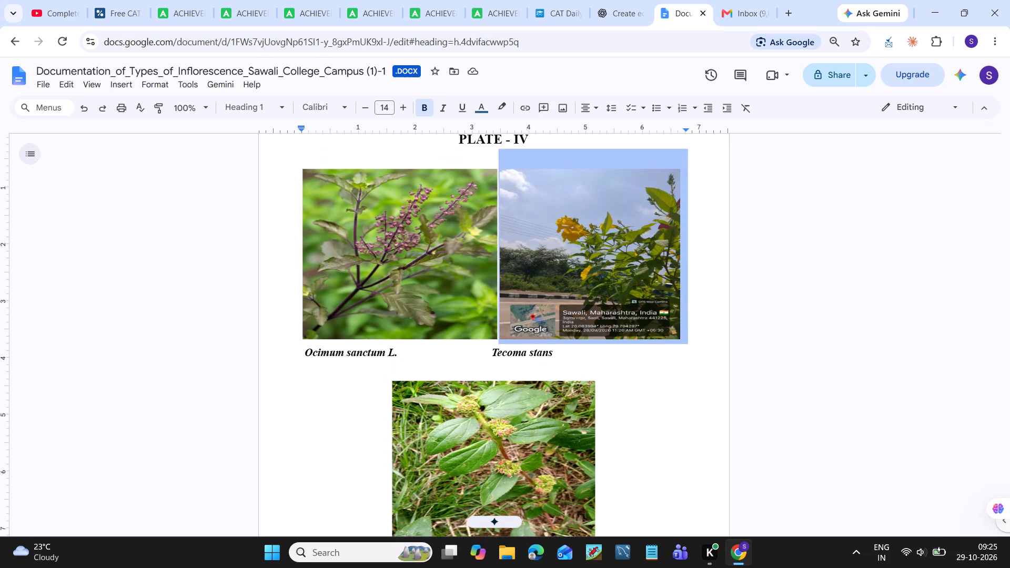
{"action": "left_click_drag", "start_coordinate": [607, 342], "coordinate": [602, 349]}
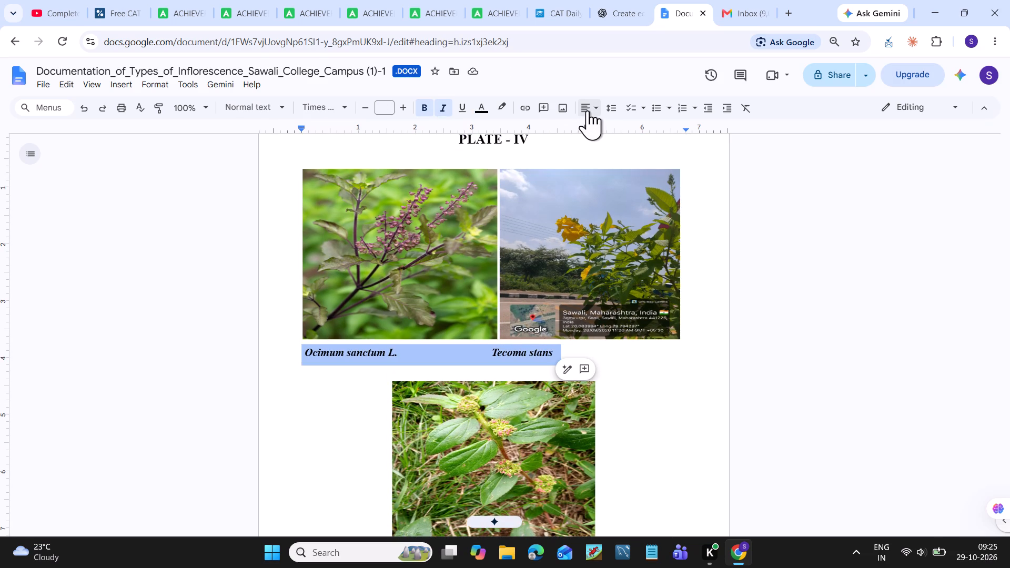
{"action": "left_click", "coordinate": [590, 108]}
{"action": "left_click", "coordinate": [604, 127]}
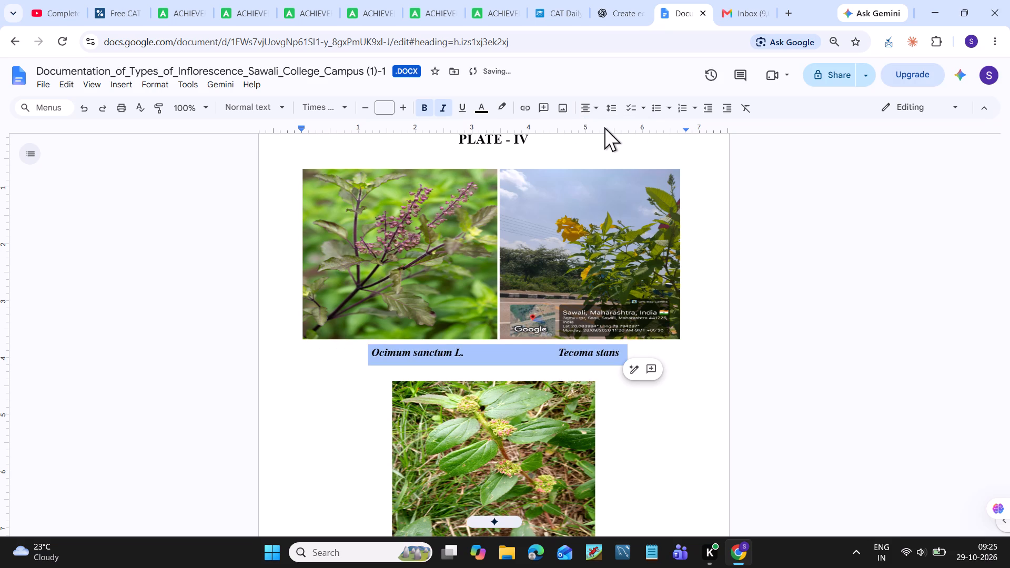
Remove the centring from the "Ocimum sanctum L." and "Tecoma stans" caption line and indent it with 14 leading spaces.
{"action": "left_click", "coordinate": [332, 377]}
{"action": "left_click", "coordinate": [369, 292]}
{"action": "key", "text": "BackSpace"}
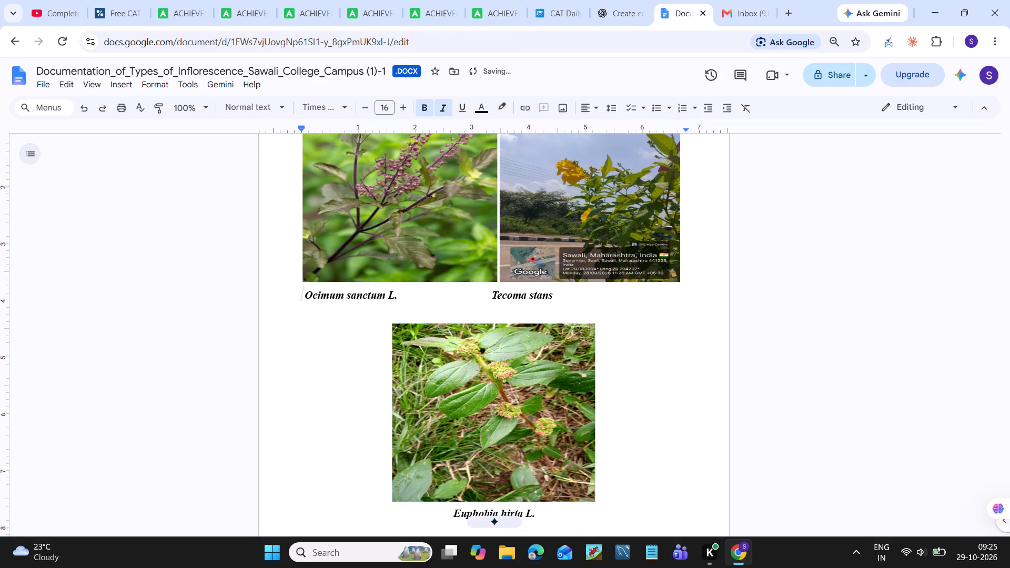
{"action": "key", "text": "space"}
{"action": "key", "text": "space"}
{"action": "key", "text": "space"}
{"action": "key", "text": "space"}
{"action": "key", "text": "space"}
{"action": "key", "text": "space"}
{"action": "key", "text": "space"}
{"action": "key", "text": "space"}
{"action": "key", "text": "space"}
{"action": "key", "text": "space"}
{"action": "key", "text": "space"}
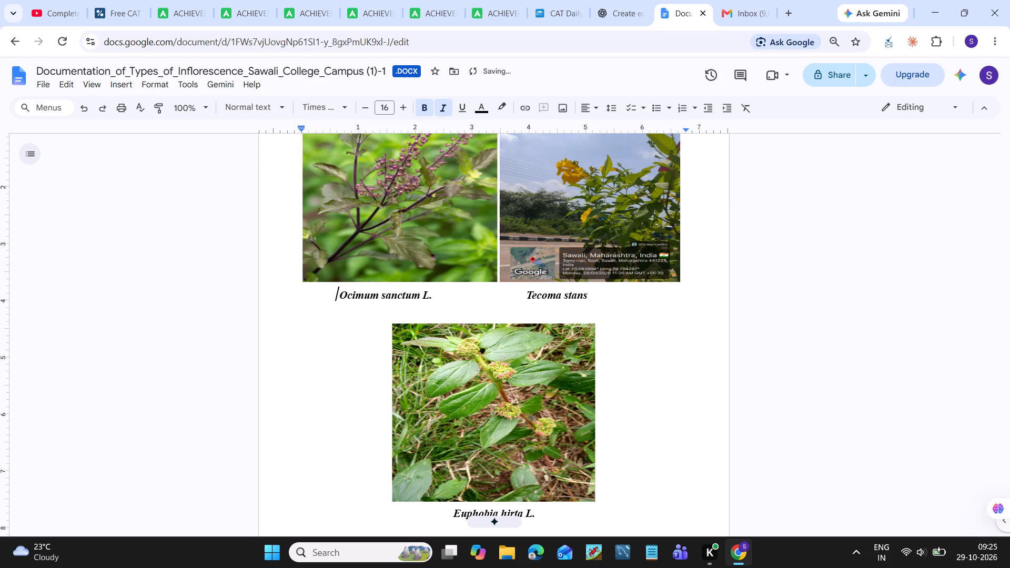
{"action": "key", "text": "space"}
{"action": "key", "text": "space"}
{"action": "key", "text": "space"}
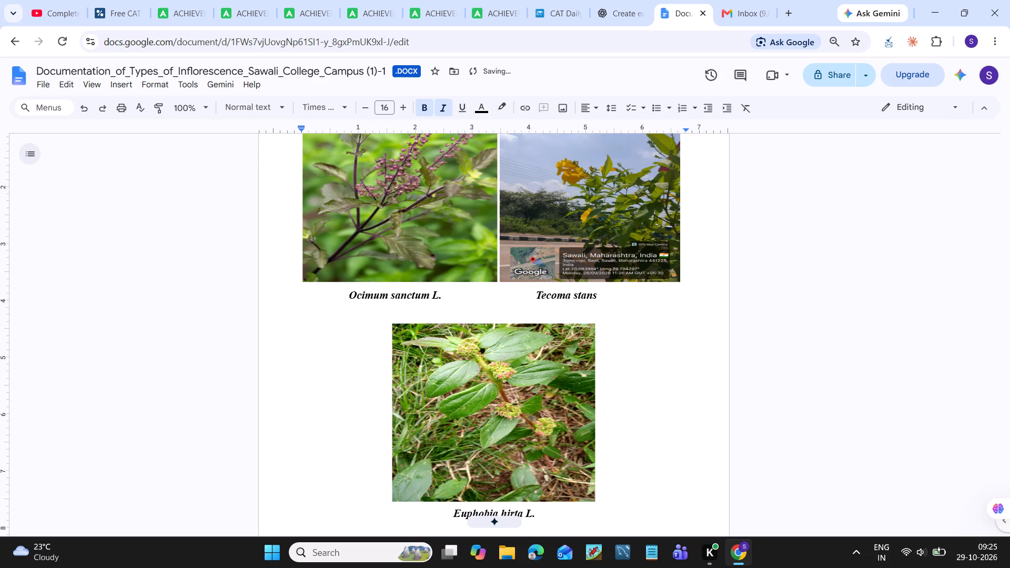
Undo the last spaces added in front of "Ocimum sanctum L." after comparing with the PLATE - III captions.
{"action": "scroll", "coordinate": [883, 352], "scroll_direction": "up", "scroll_amount": 5}
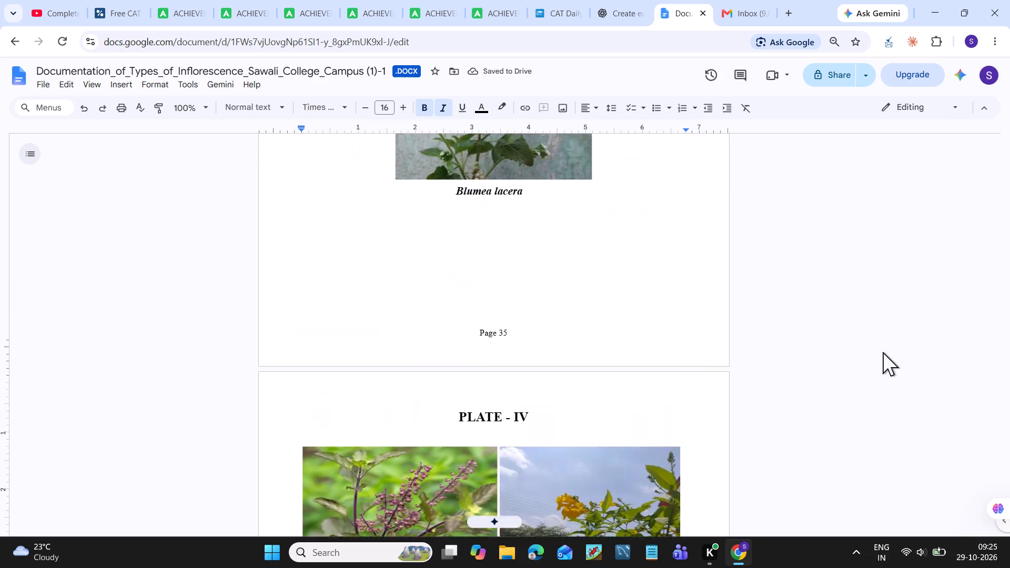
{"action": "scroll", "coordinate": [883, 352], "scroll_direction": "up", "scroll_amount": 3}
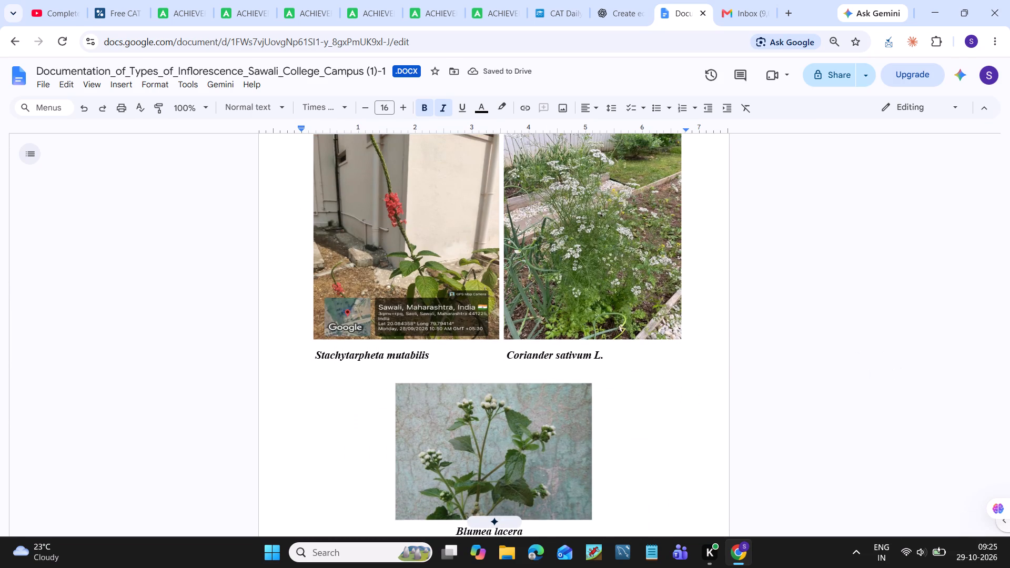
{"action": "scroll", "coordinate": [654, 400], "scroll_direction": "down", "scroll_amount": 1}
{"action": "key", "text": "ctrl+z"}
{"action": "scroll", "coordinate": [654, 400], "scroll_direction": "down", "scroll_amount": 1}
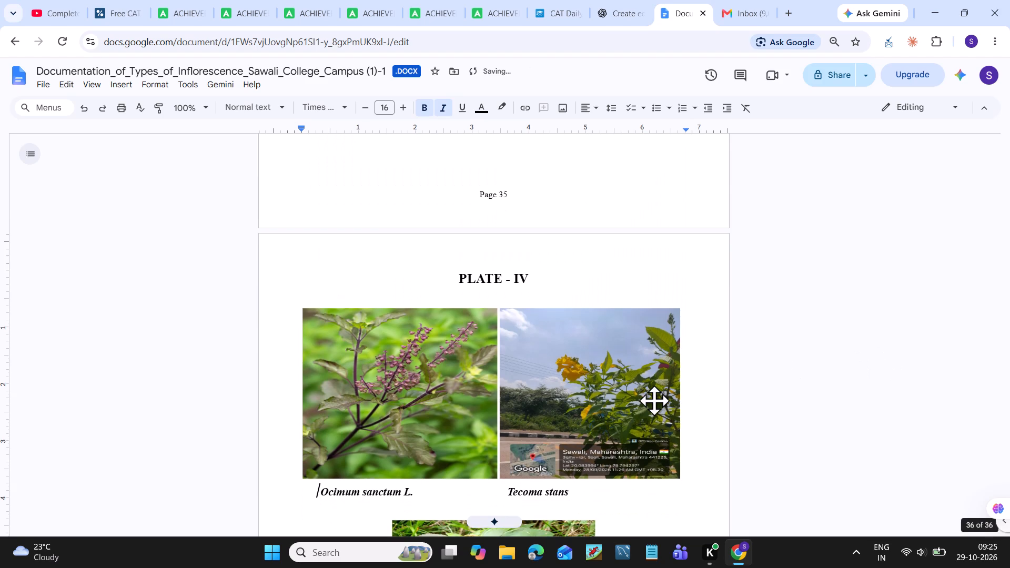
{"action": "scroll", "coordinate": [654, 400], "scroll_direction": "down", "scroll_amount": 1}
On the PLATE – II page, reduce the height of the Zephyranthes citrina picture slightly from its top edge.
{"action": "scroll", "coordinate": [654, 400], "scroll_direction": "up", "scroll_amount": 10}
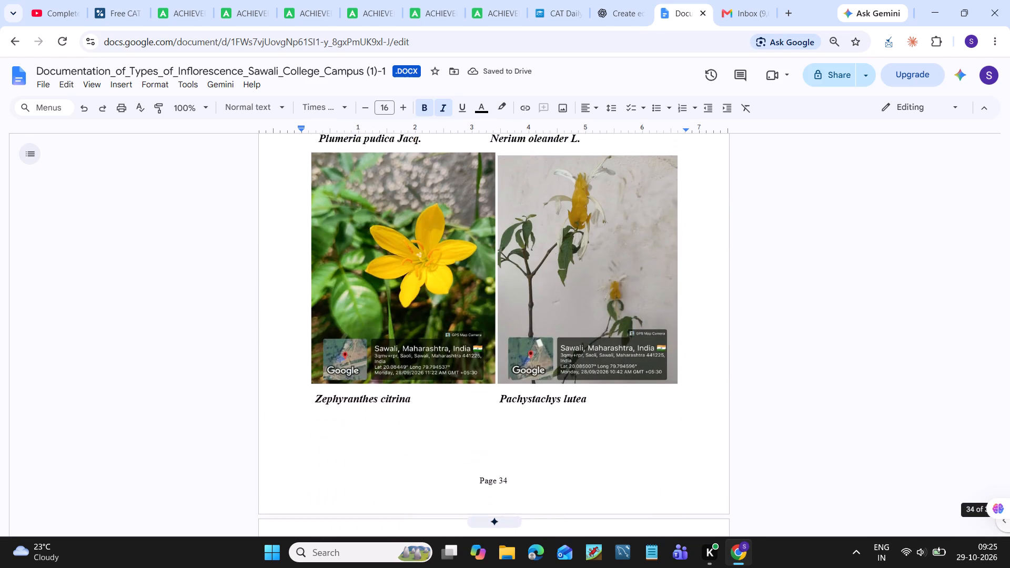
{"action": "scroll", "coordinate": [654, 400], "scroll_direction": "up", "scroll_amount": 4}
{"action": "scroll", "coordinate": [654, 400], "scroll_direction": "down", "scroll_amount": 1}
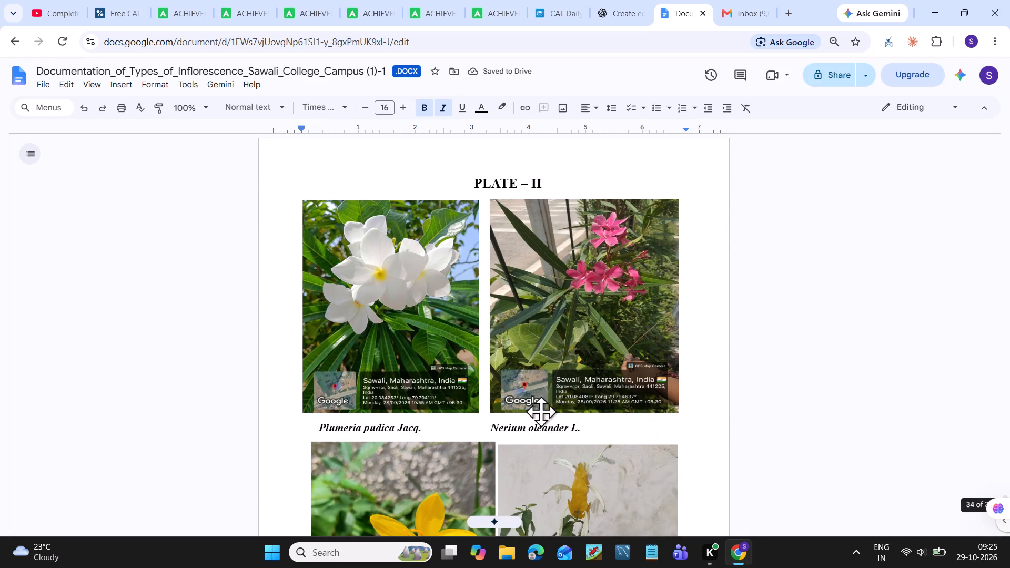
{"action": "scroll", "coordinate": [562, 369], "scroll_direction": "down", "scroll_amount": 1}
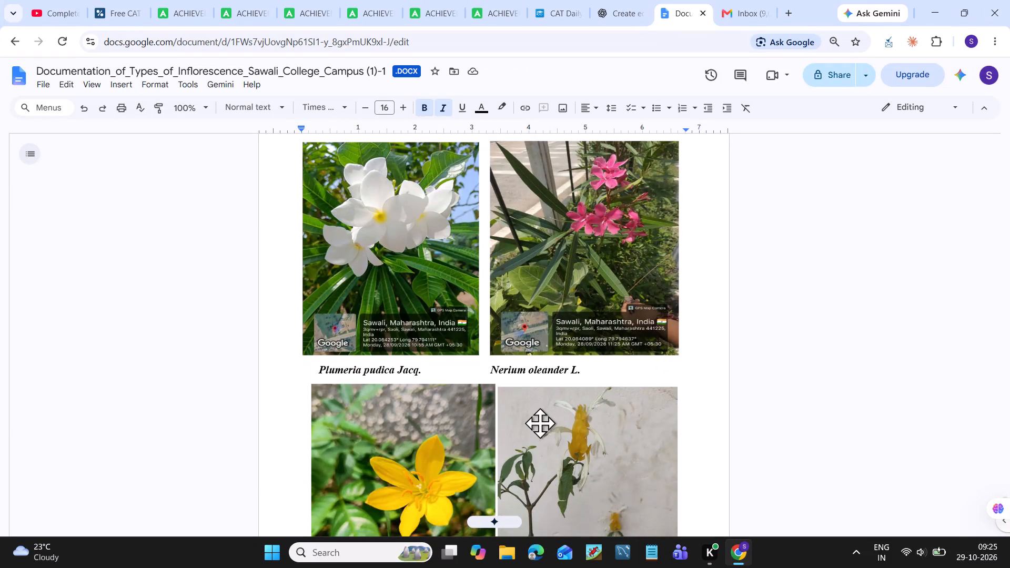
{"action": "scroll", "coordinate": [539, 392], "scroll_direction": "down", "scroll_amount": 1}
{"action": "left_click", "coordinate": [465, 392]}
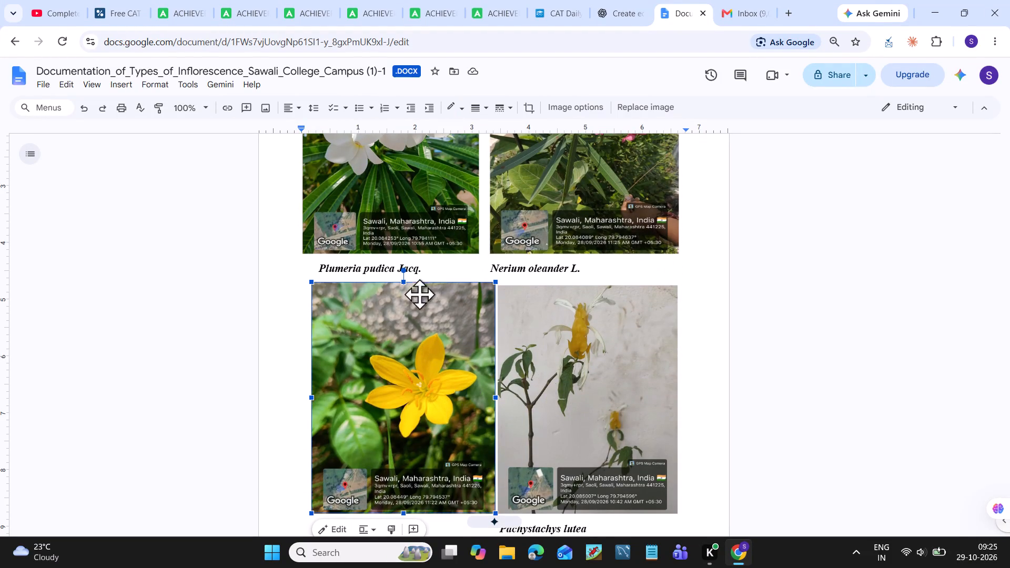
{"action": "left_click_drag", "start_coordinate": [404, 280], "coordinate": [404, 286]}
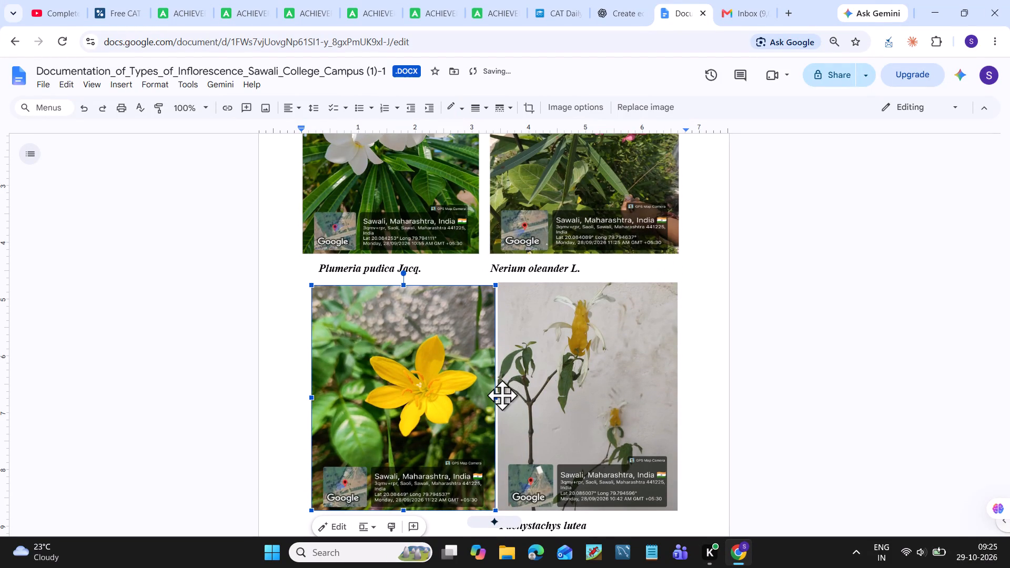
Narrow the Pachystachys lutea picture very slightly from its left edge.
{"action": "left_click", "coordinate": [528, 389]}
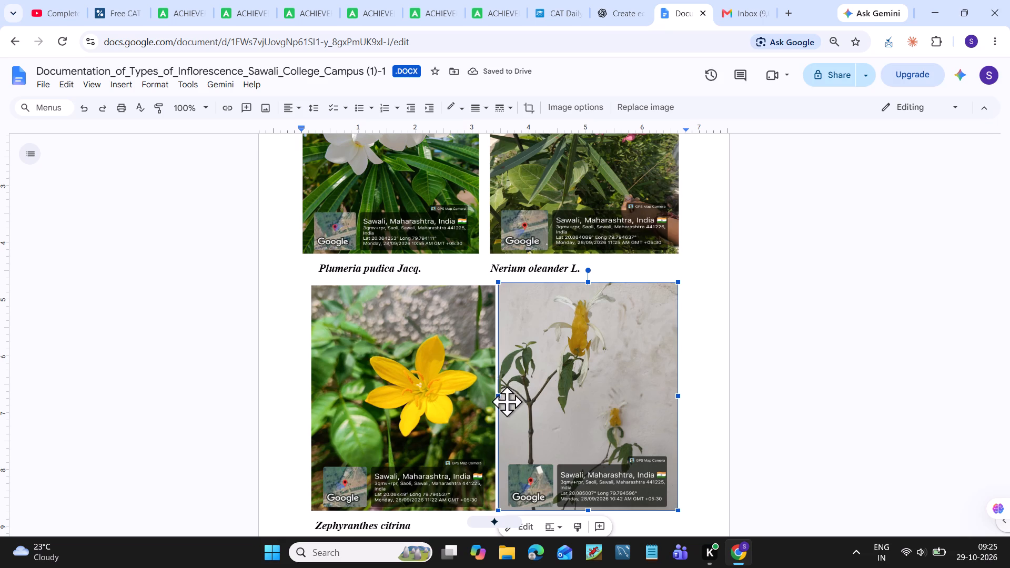
{"action": "left_click", "coordinate": [497, 394]}
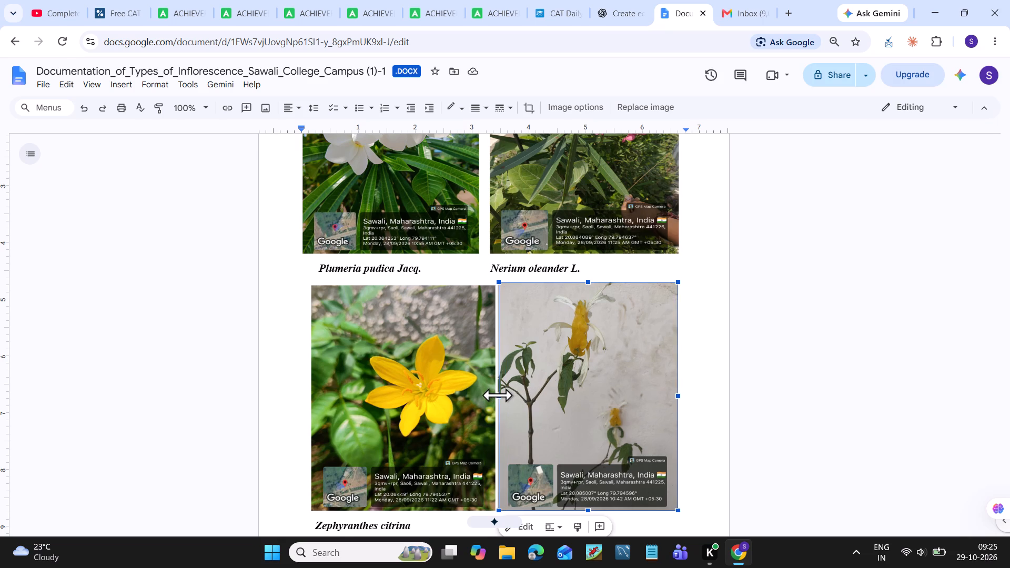
Narrow the Nerium oleander picture slightly from its right edge on the PLATE – II page.
{"action": "scroll", "coordinate": [701, 406], "scroll_direction": "up", "scroll_amount": 2}
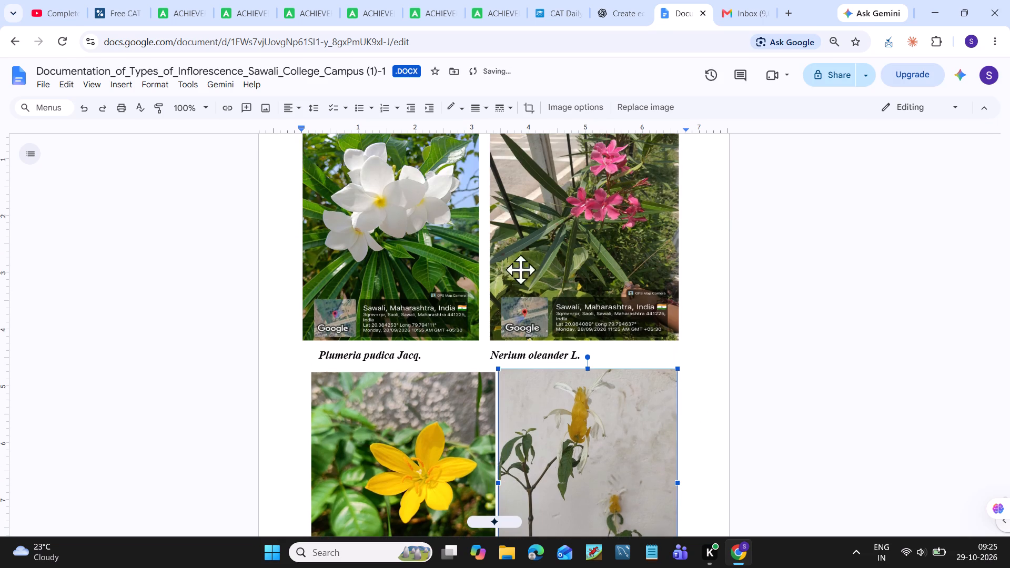
{"action": "scroll", "coordinate": [557, 249], "scroll_direction": "up", "scroll_amount": 1}
{"action": "left_click", "coordinate": [601, 286]}
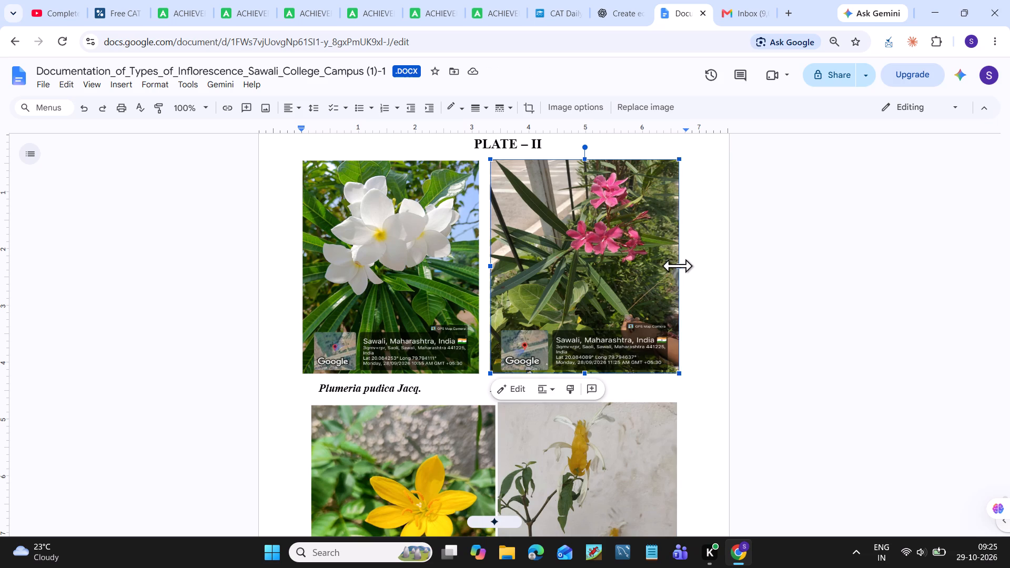
{"action": "left_click_drag", "start_coordinate": [678, 266], "coordinate": [675, 268]}
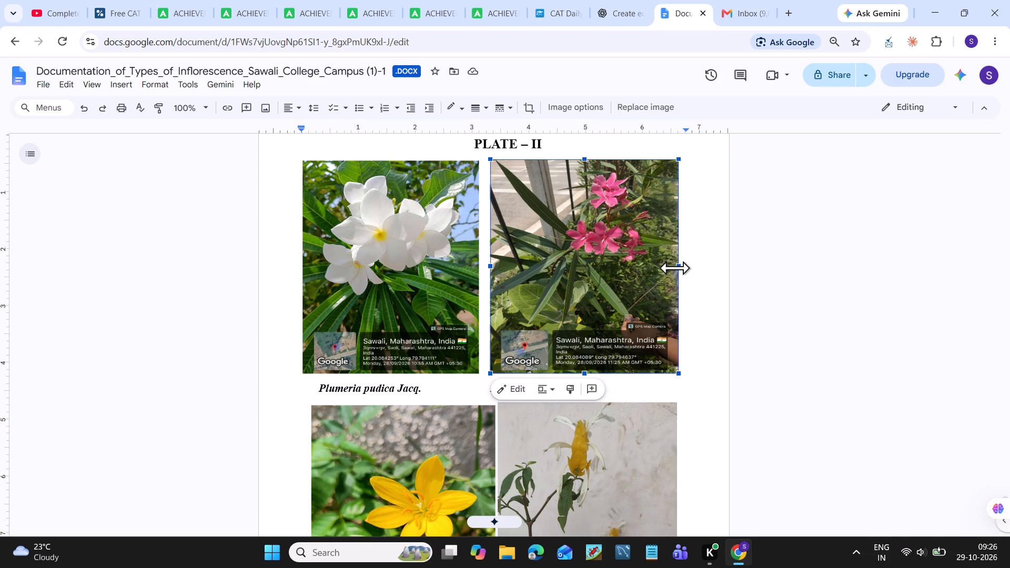
{"action": "left_click_drag", "start_coordinate": [675, 268], "coordinate": [670, 268]}
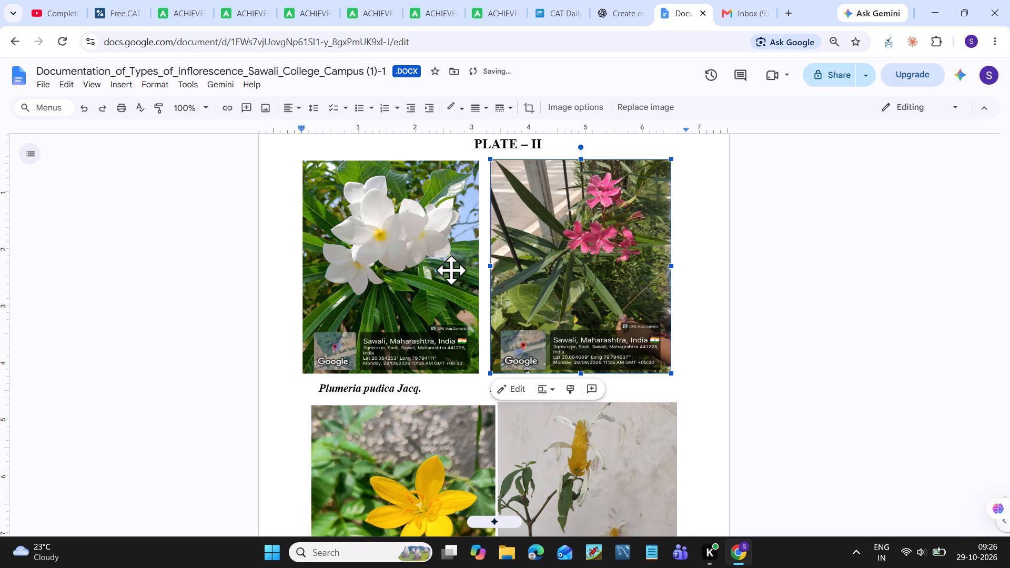
Widen the Plumeria pudica picture towards the Nerium oleander picture, keeping both side by side in one row.
{"action": "left_click", "coordinate": [451, 270]}
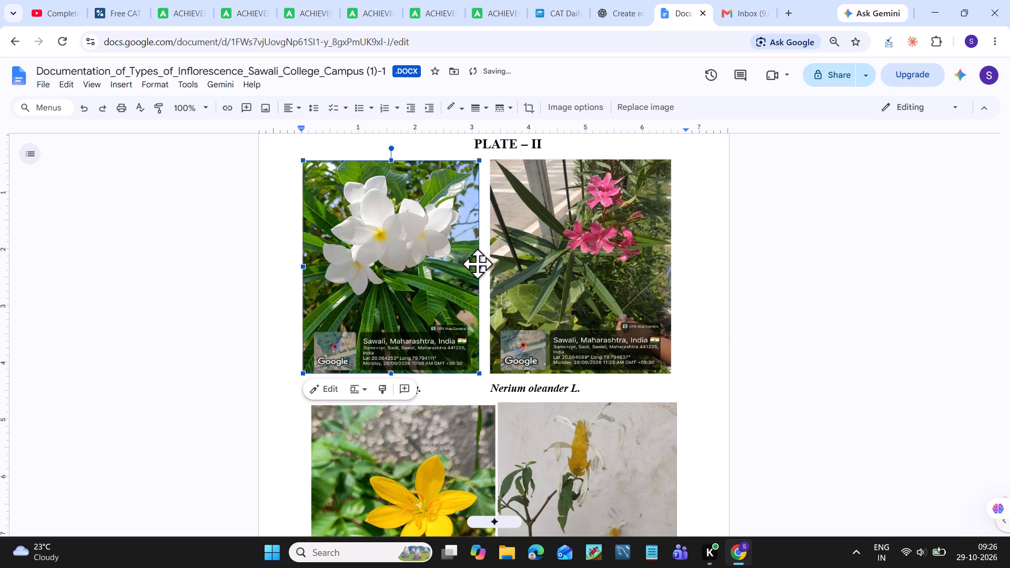
{"action": "left_click_drag", "start_coordinate": [479, 268], "coordinate": [487, 268]}
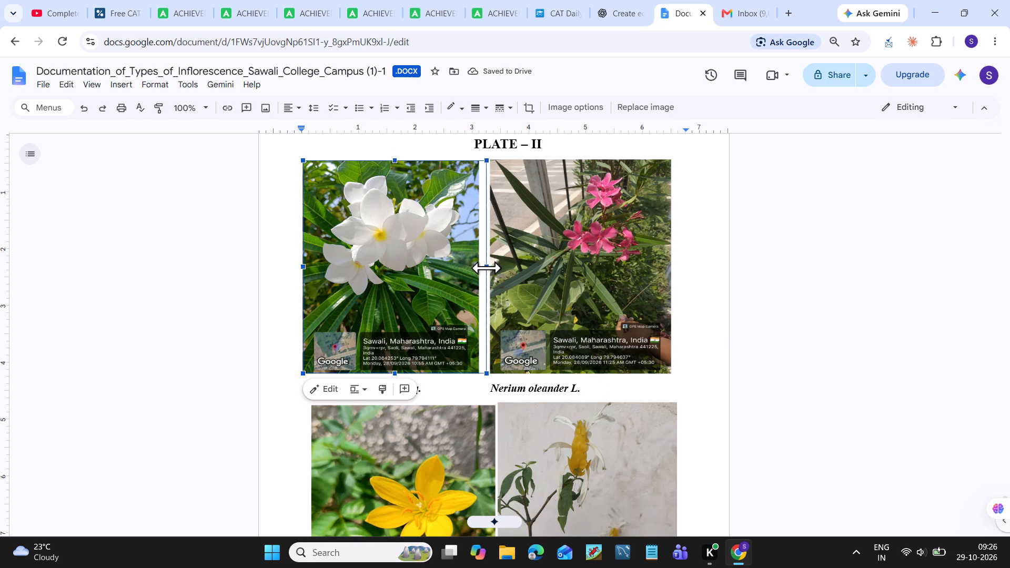
{"action": "left_click_drag", "start_coordinate": [487, 268], "coordinate": [487, 268]}
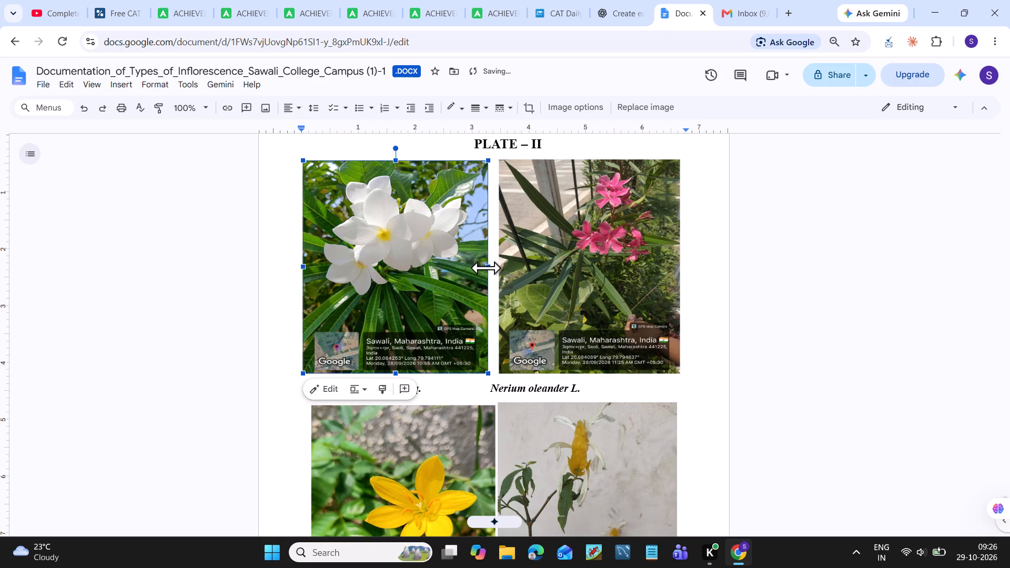
{"action": "left_click_drag", "start_coordinate": [486, 268], "coordinate": [491, 269]}
{"action": "left_click_drag", "start_coordinate": [491, 269], "coordinate": [493, 269]}
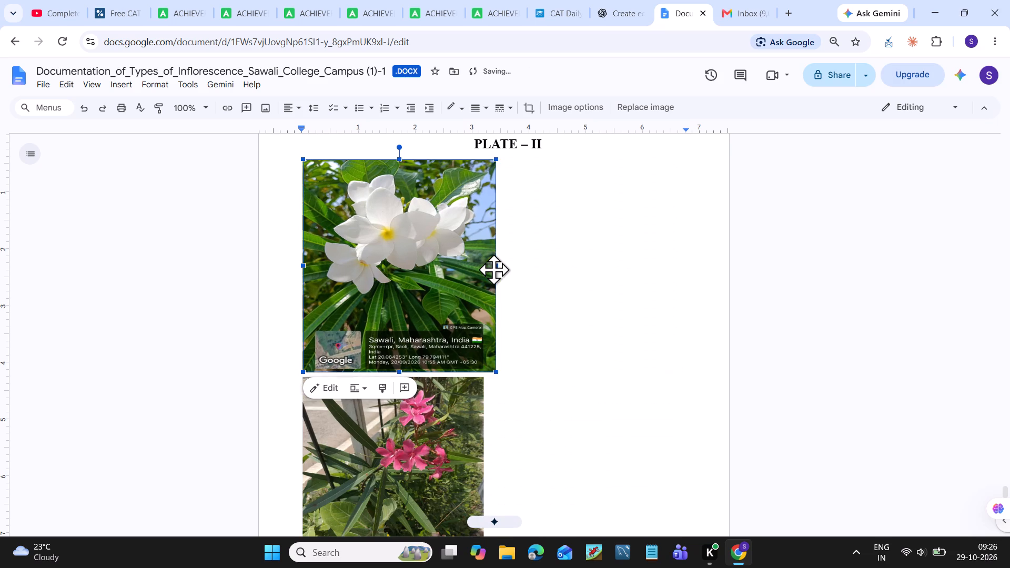
{"action": "left_click", "coordinate": [496, 265]}
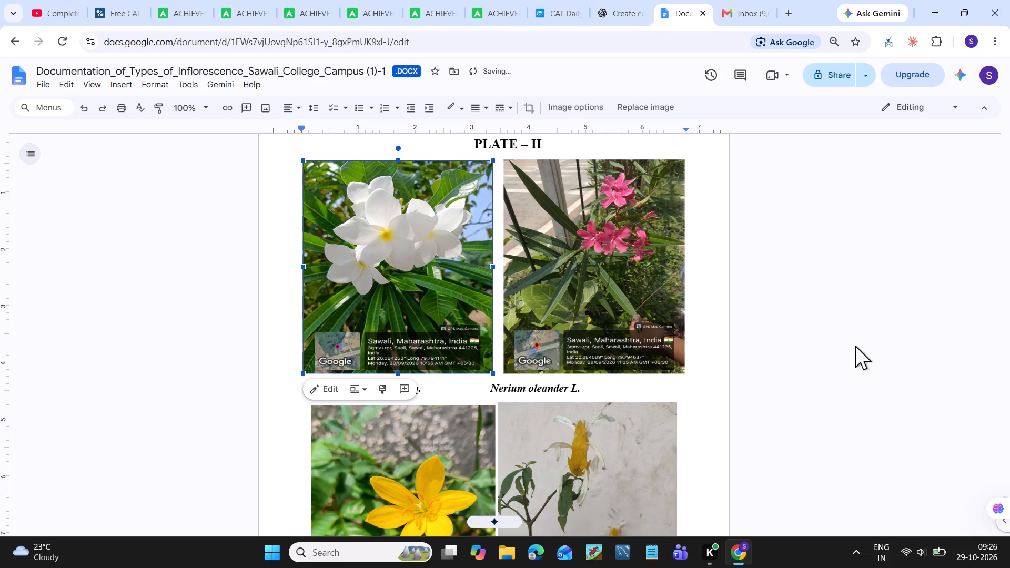
Move the Nerium oleander picture closer to the Plumeria pudica picture to reduce the gap between them.
{"action": "left_click", "coordinate": [855, 346]}
{"action": "left_click", "coordinate": [585, 295]}
{"action": "left_click_drag", "start_coordinate": [585, 295], "coordinate": [575, 295]}
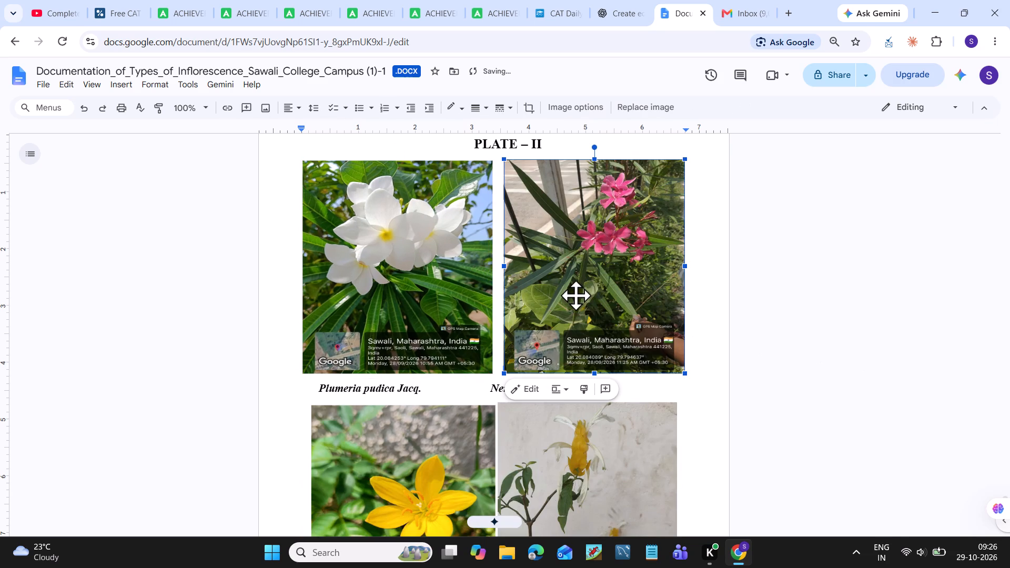
{"action": "left_click_drag", "start_coordinate": [575, 295], "coordinate": [503, 303]}
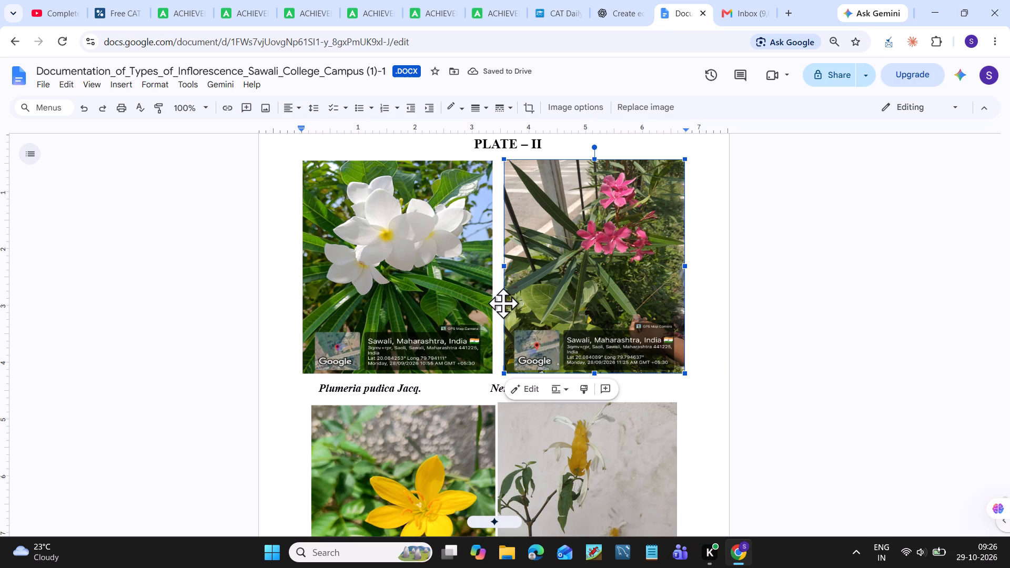
{"action": "left_click_drag", "start_coordinate": [503, 303], "coordinate": [499, 301]}
{"action": "left_click_drag", "start_coordinate": [499, 301], "coordinate": [498, 302]}
{"action": "left_click", "coordinate": [827, 367]}
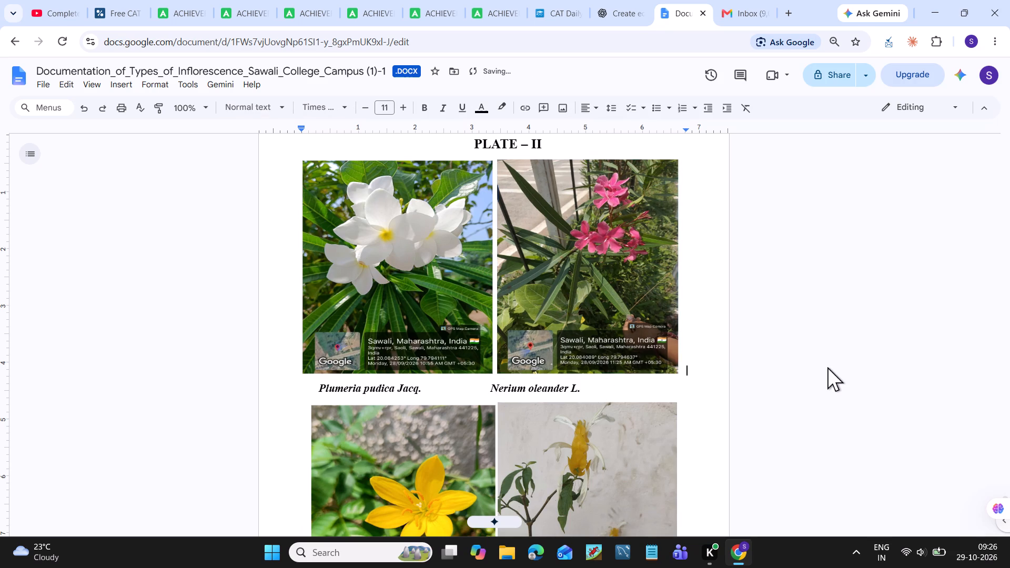
Move the Nerium oleander picture again so that only a hairline gap separates it from the Plumeria pudica picture.
{"action": "scroll", "coordinate": [523, 472], "scroll_direction": "down", "scroll_amount": 1}
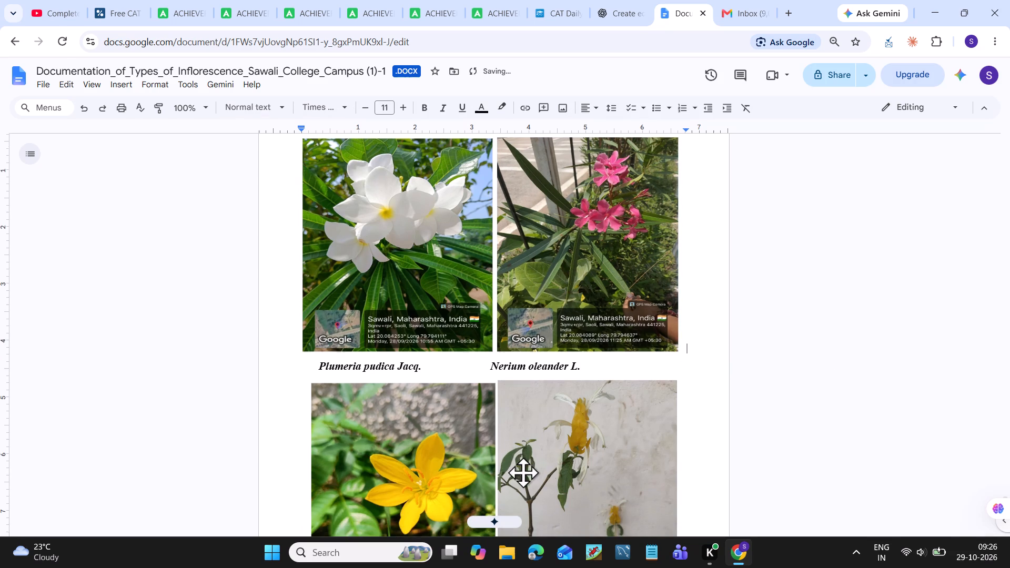
{"action": "scroll", "coordinate": [523, 472], "scroll_direction": "down", "scroll_amount": 1}
{"action": "scroll", "coordinate": [521, 379], "scroll_direction": "up", "scroll_amount": 1}
{"action": "left_click", "coordinate": [554, 334]}
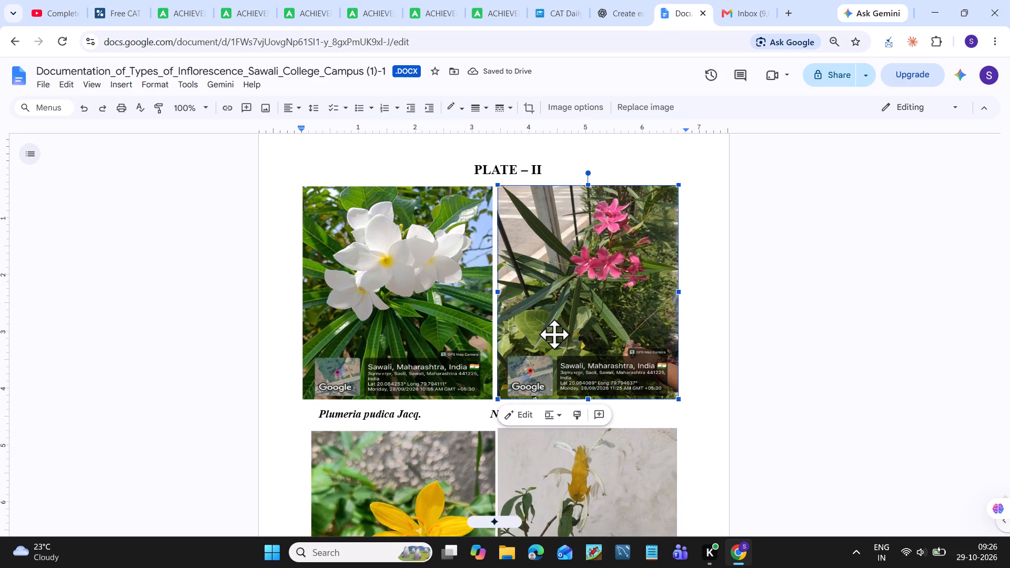
{"action": "left_click_drag", "start_coordinate": [554, 334], "coordinate": [526, 337]}
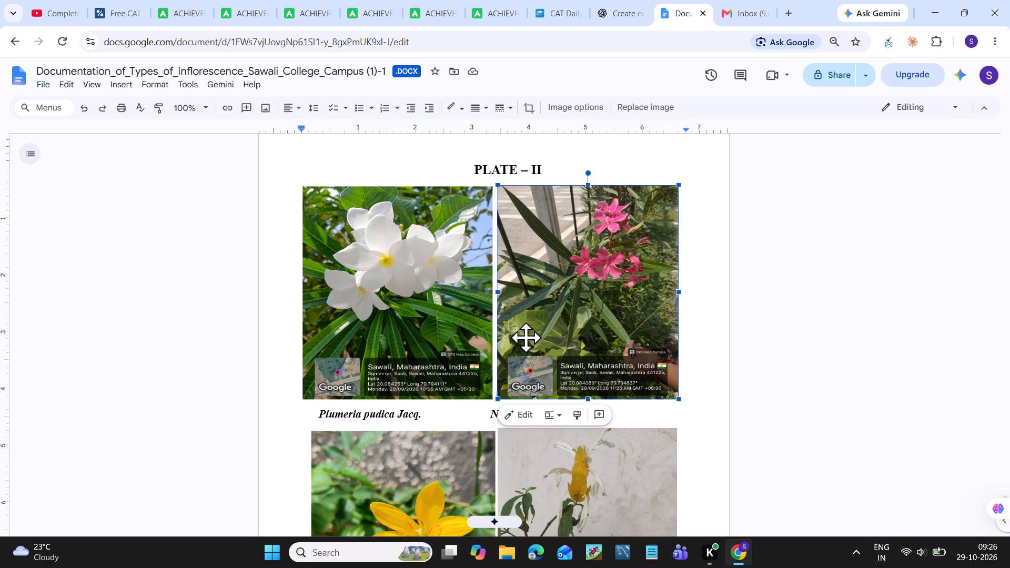
{"action": "left_click_drag", "start_coordinate": [526, 337], "coordinate": [482, 348]}
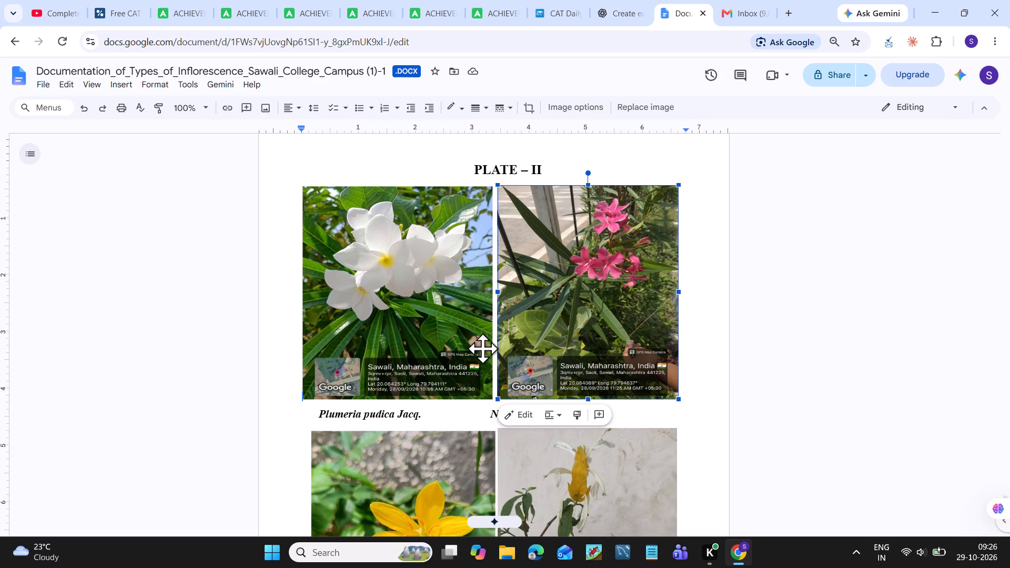
{"action": "left_click_drag", "start_coordinate": [482, 348], "coordinate": [495, 354]}
{"action": "left_click", "coordinate": [786, 330]}
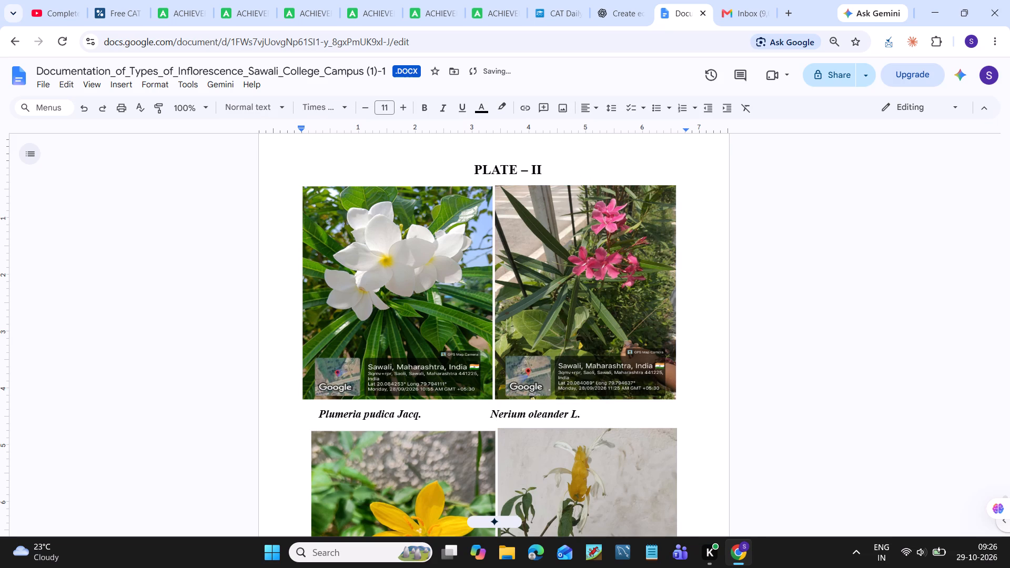
Insert two spaces before the "Nerium oleander L." caption to shift it under its picture.
{"action": "left_click", "coordinate": [837, 418]}
{"action": "scroll", "coordinate": [826, 405], "scroll_direction": "down", "scroll_amount": 1}
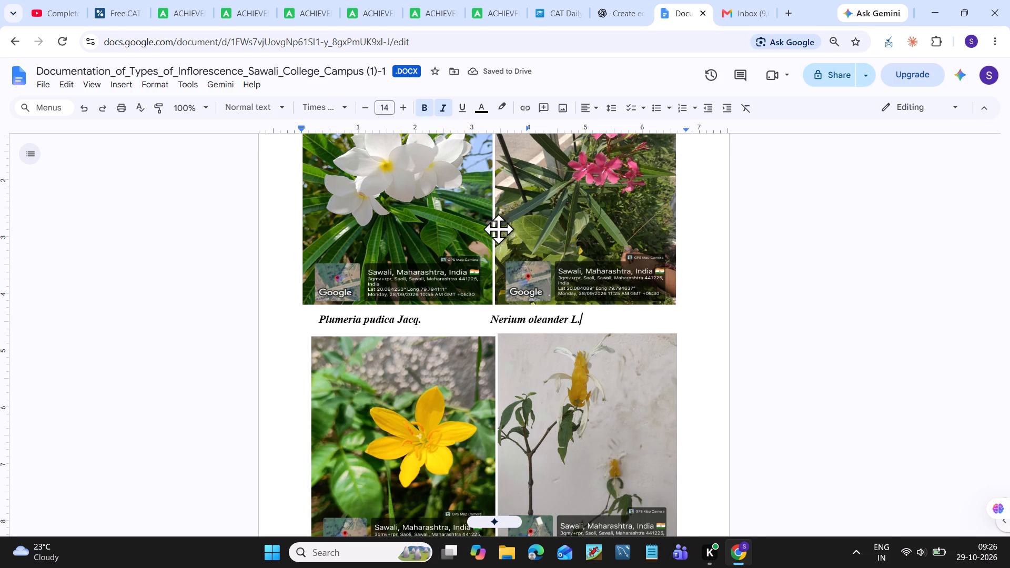
{"action": "left_click", "coordinate": [490, 319]}
{"action": "key", "text": "space"}
{"action": "key", "text": "space"}
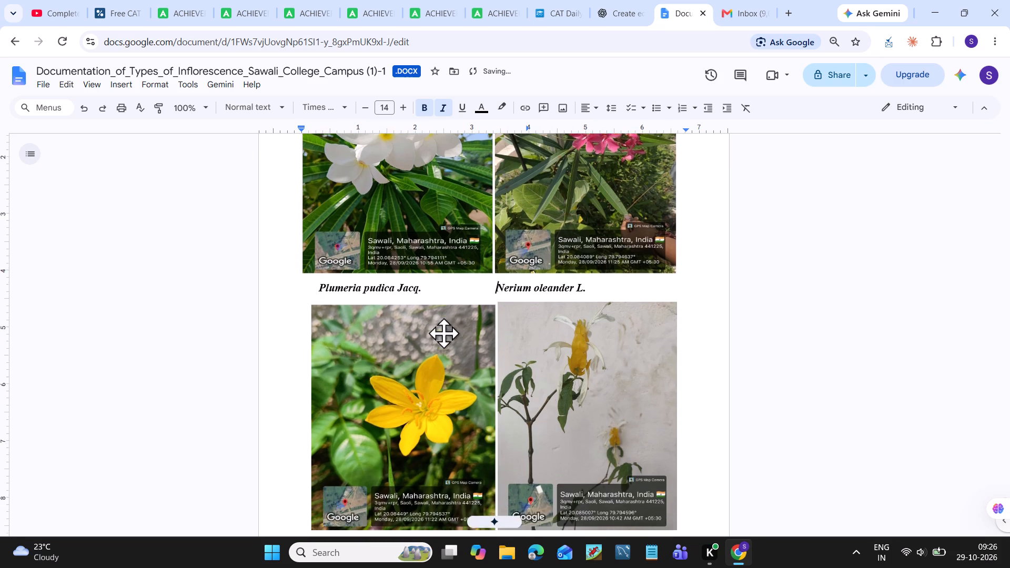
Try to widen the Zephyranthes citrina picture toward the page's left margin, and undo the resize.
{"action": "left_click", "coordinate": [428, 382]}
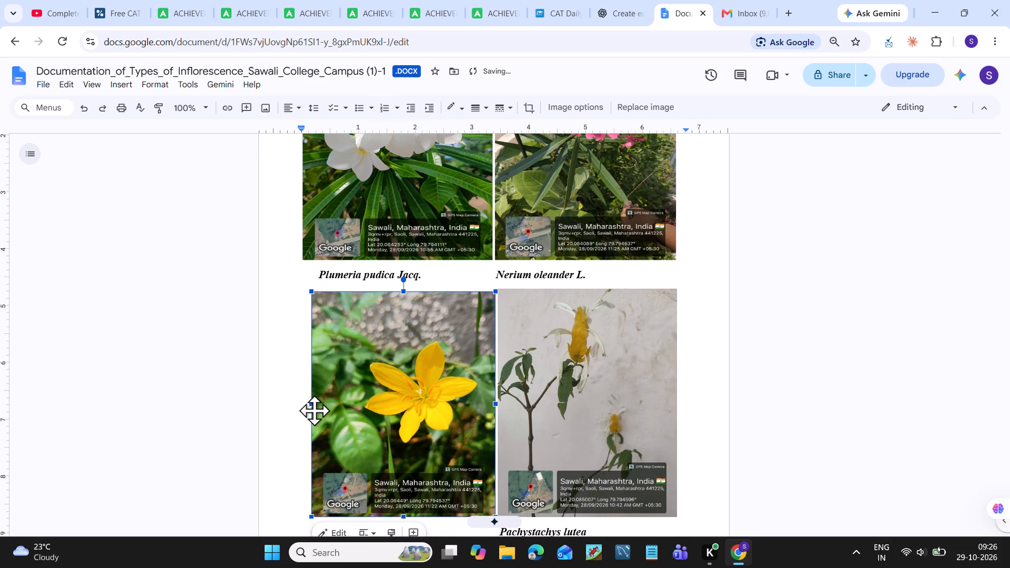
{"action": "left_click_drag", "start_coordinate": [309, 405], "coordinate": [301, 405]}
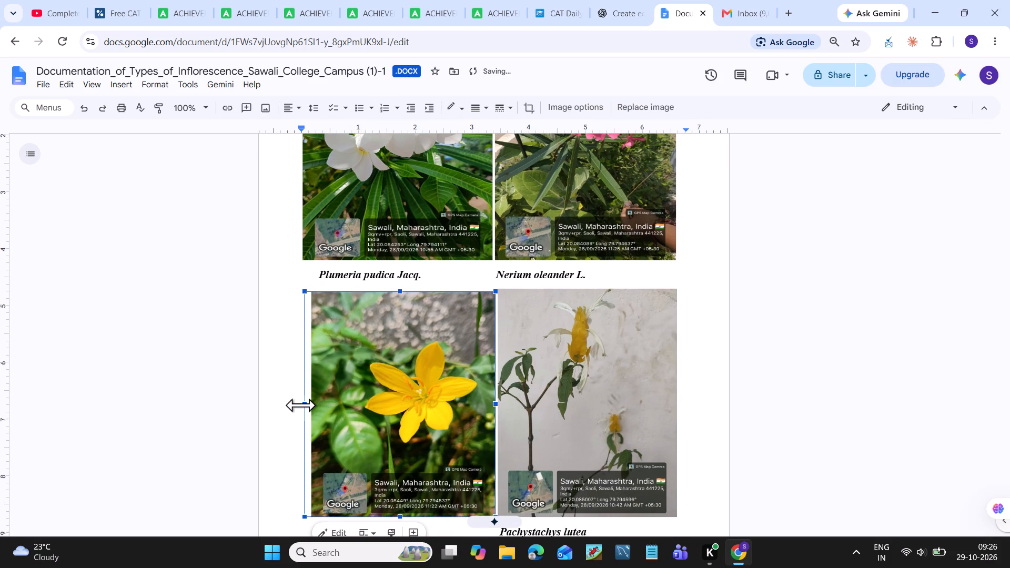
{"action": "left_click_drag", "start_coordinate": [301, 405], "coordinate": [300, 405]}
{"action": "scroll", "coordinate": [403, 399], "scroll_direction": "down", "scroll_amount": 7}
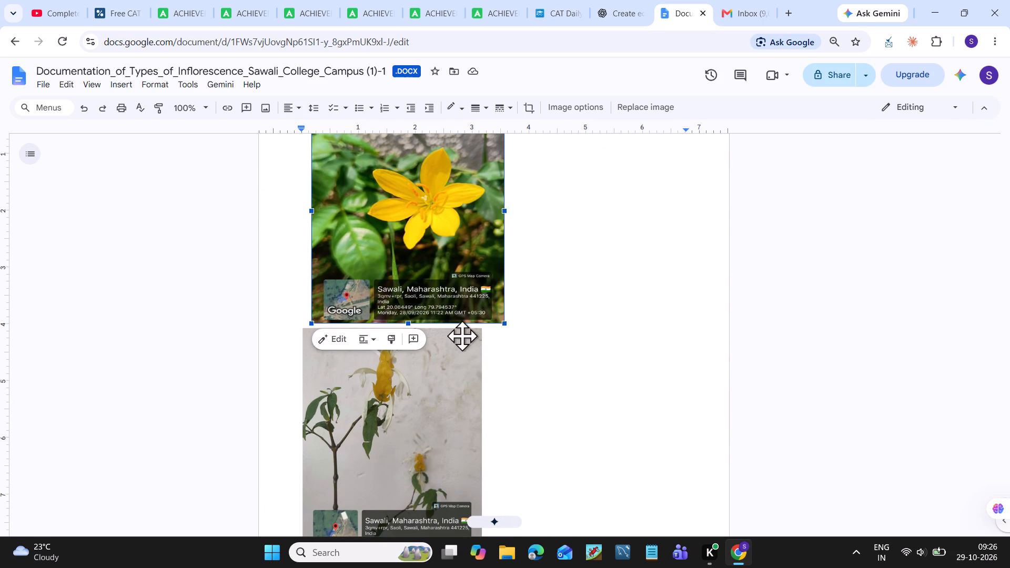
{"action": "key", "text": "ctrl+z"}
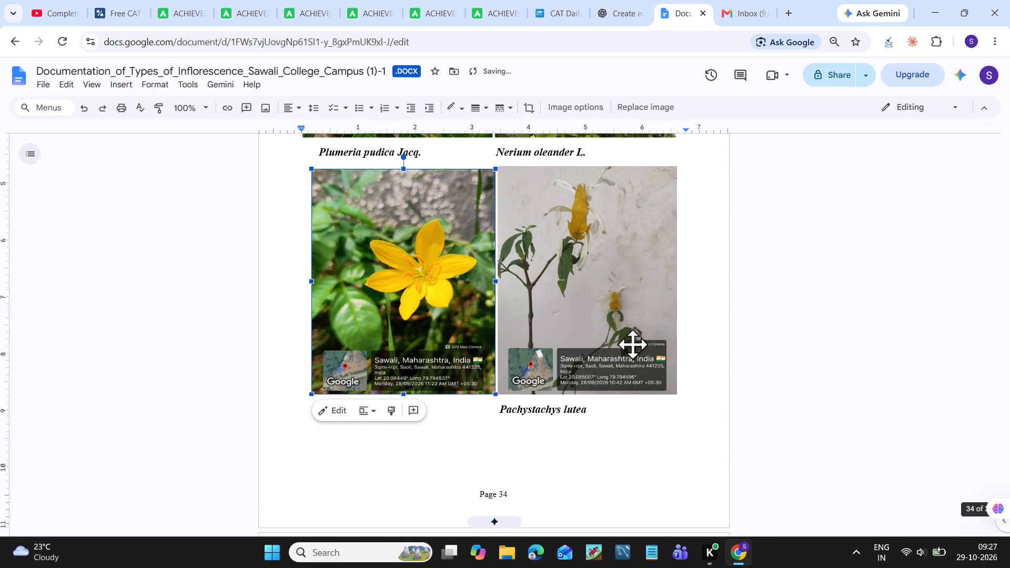
Narrow the Plumeria pudica picture on Plate II slightly to match the width of the yellow flower picture below it.
{"action": "left_click", "coordinate": [751, 333]}
{"action": "scroll", "coordinate": [751, 333], "scroll_direction": "up", "scroll_amount": 2}
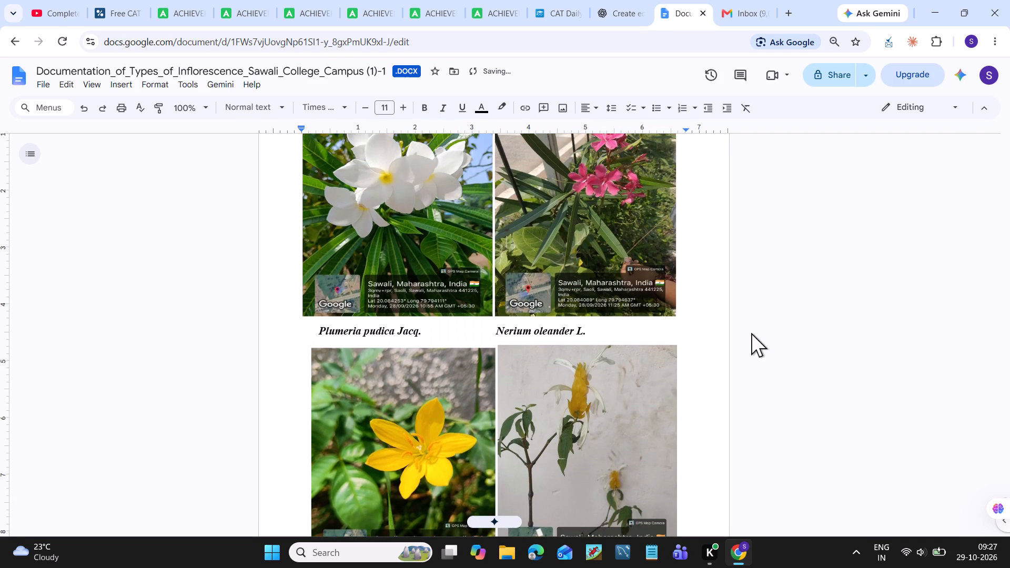
{"action": "scroll", "coordinate": [751, 333], "scroll_direction": "up", "scroll_amount": 1}
{"action": "scroll", "coordinate": [498, 330], "scroll_direction": "up", "scroll_amount": 1}
{"action": "left_click", "coordinate": [432, 321]}
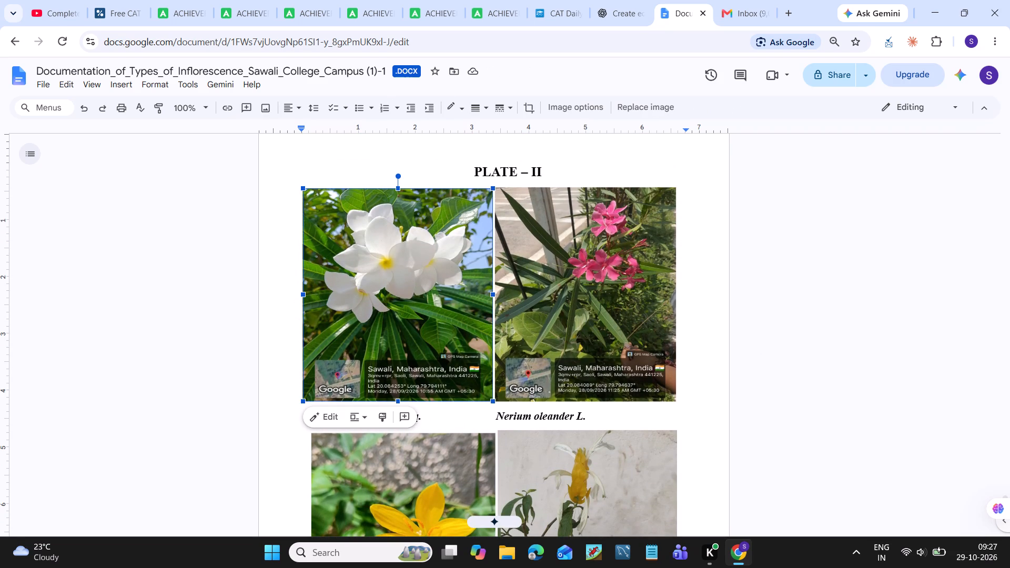
{"action": "left_click_drag", "start_coordinate": [304, 292], "coordinate": [310, 292]}
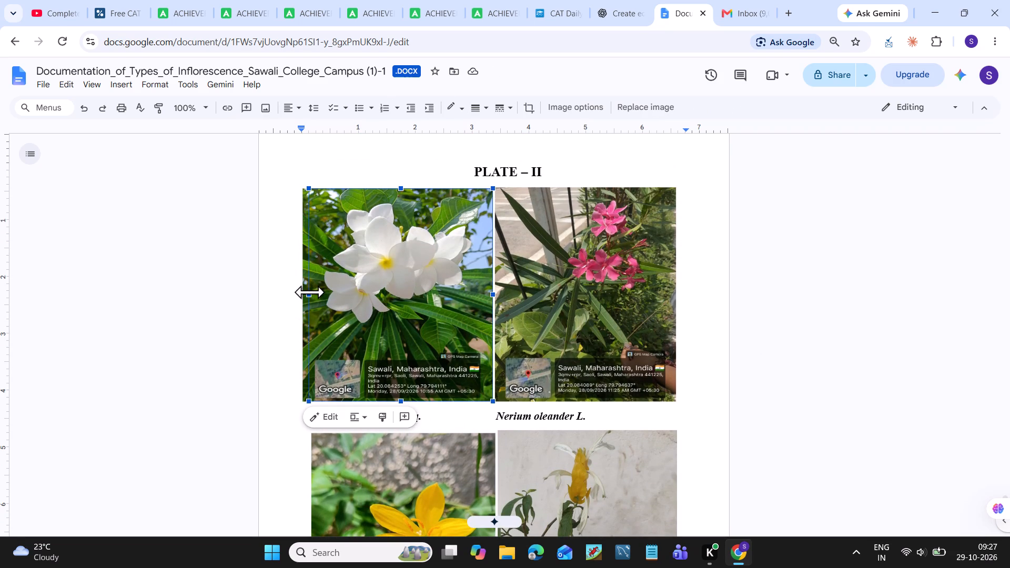
{"action": "left_click_drag", "start_coordinate": [310, 292], "coordinate": [310, 293]}
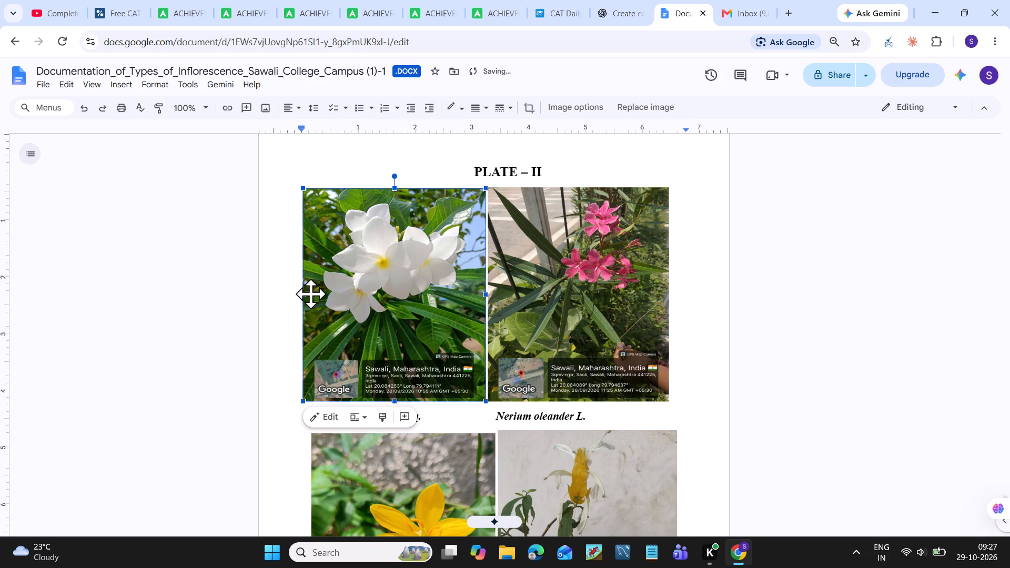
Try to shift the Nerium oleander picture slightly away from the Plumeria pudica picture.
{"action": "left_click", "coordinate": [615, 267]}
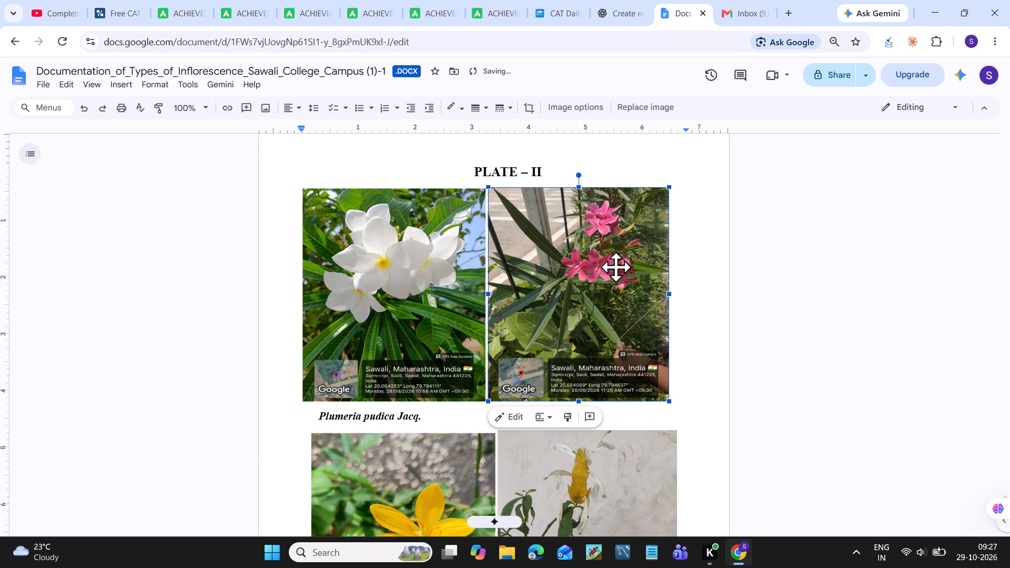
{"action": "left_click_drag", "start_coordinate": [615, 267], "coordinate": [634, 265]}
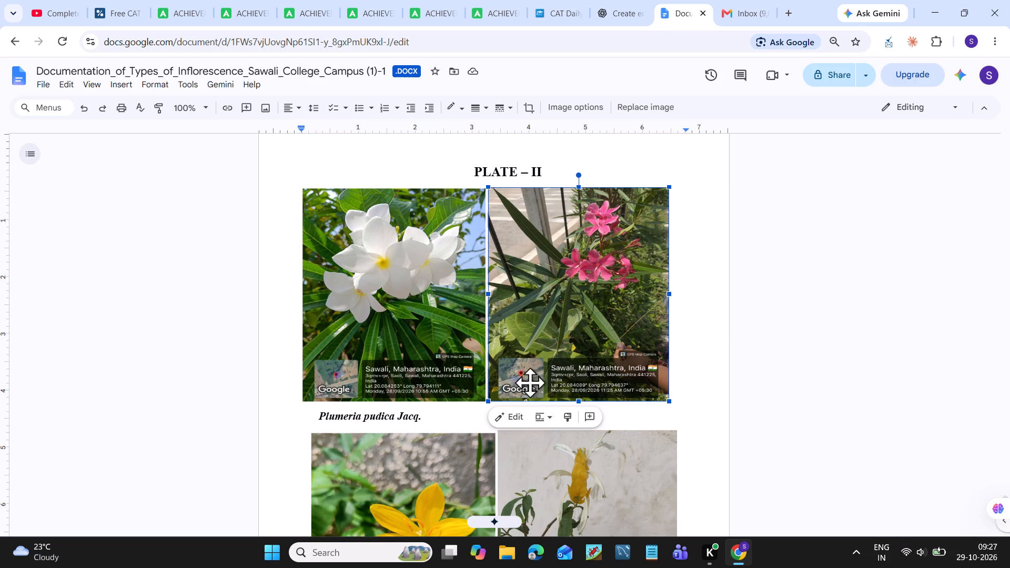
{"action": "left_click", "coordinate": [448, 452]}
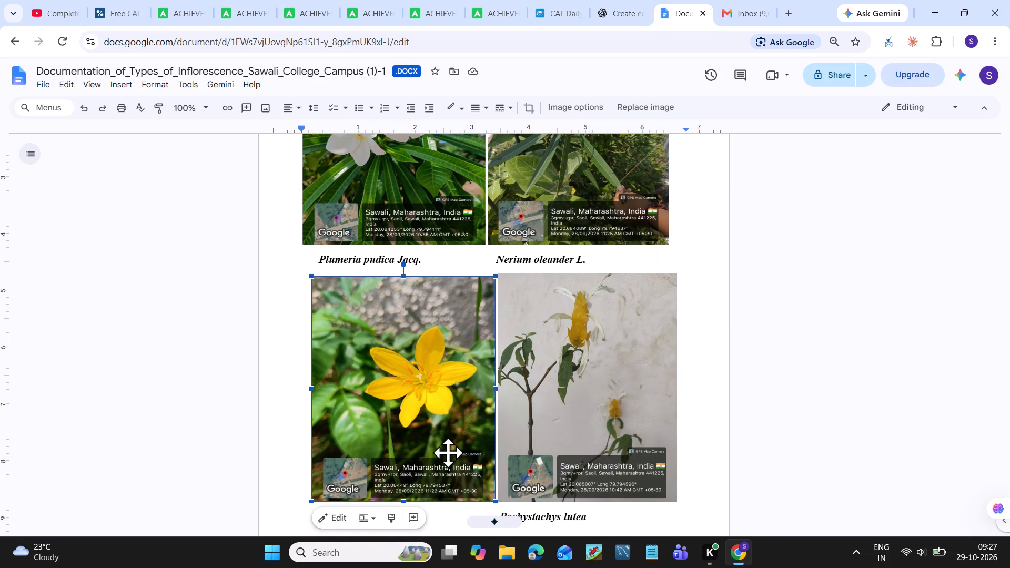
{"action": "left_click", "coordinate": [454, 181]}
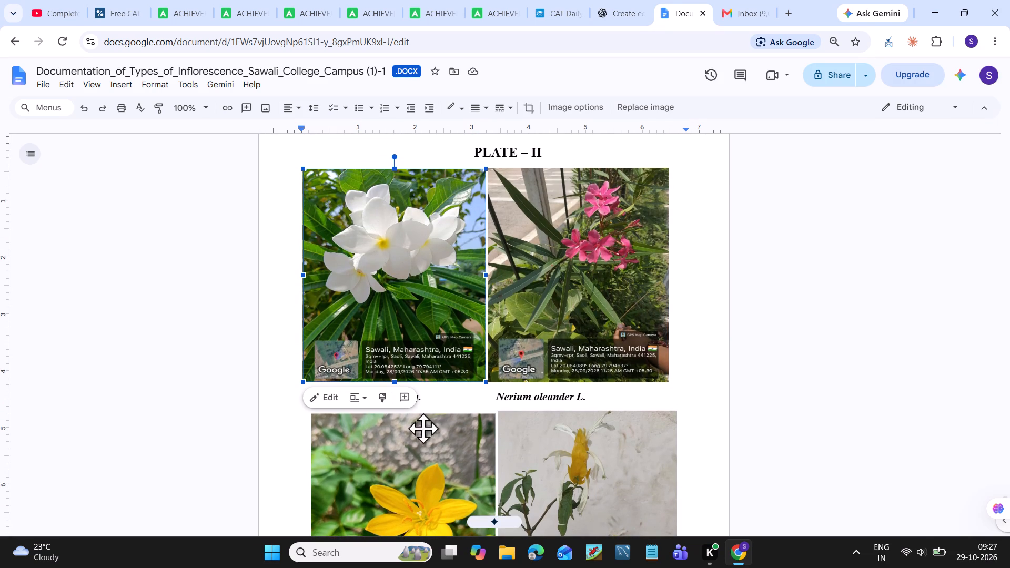
Move the Zephyranthes citrina picture to the left margin so it lines up under the Plumeria pudica picture.
{"action": "left_click", "coordinate": [409, 455]}
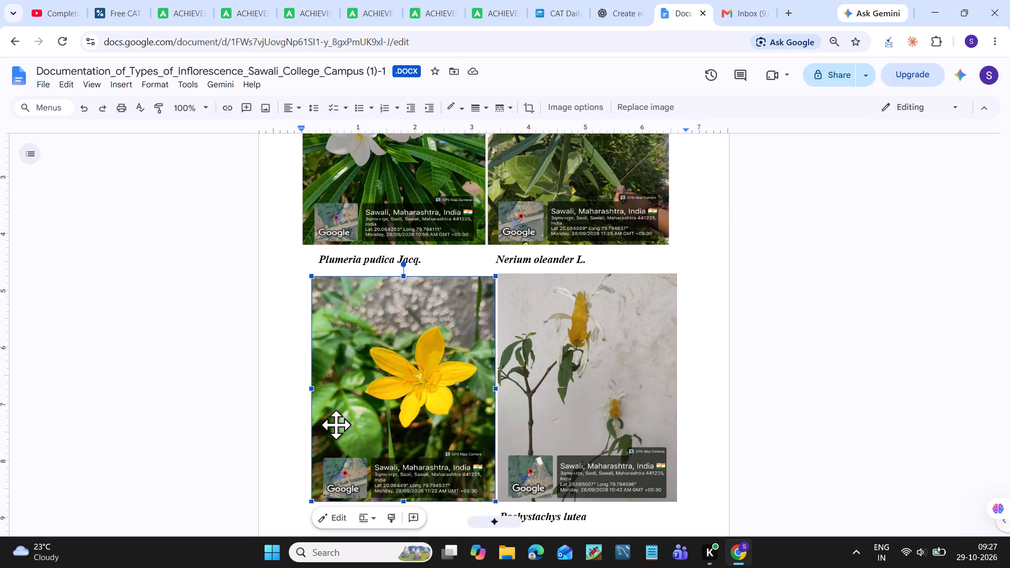
{"action": "left_click", "coordinate": [336, 424]}
{"action": "left_click_drag", "start_coordinate": [336, 424], "coordinate": [296, 427]}
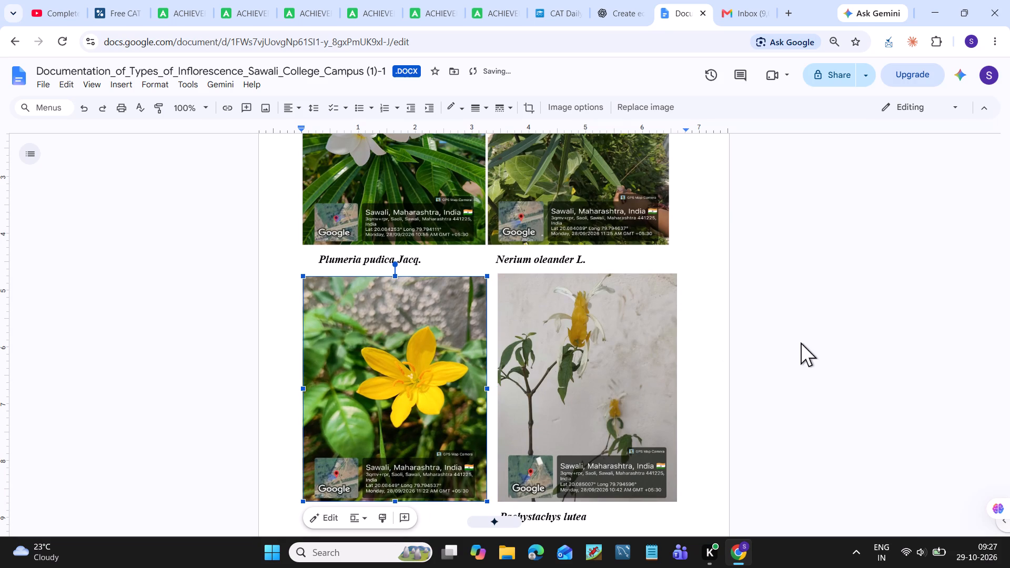
{"action": "left_click", "coordinate": [801, 342]}
Move the Pachystachys lutea picture closer to the Zephyranthes citrina picture, leaving only a hairline gap between them.
{"action": "left_click_drag", "start_coordinate": [643, 351], "coordinate": [611, 357]}
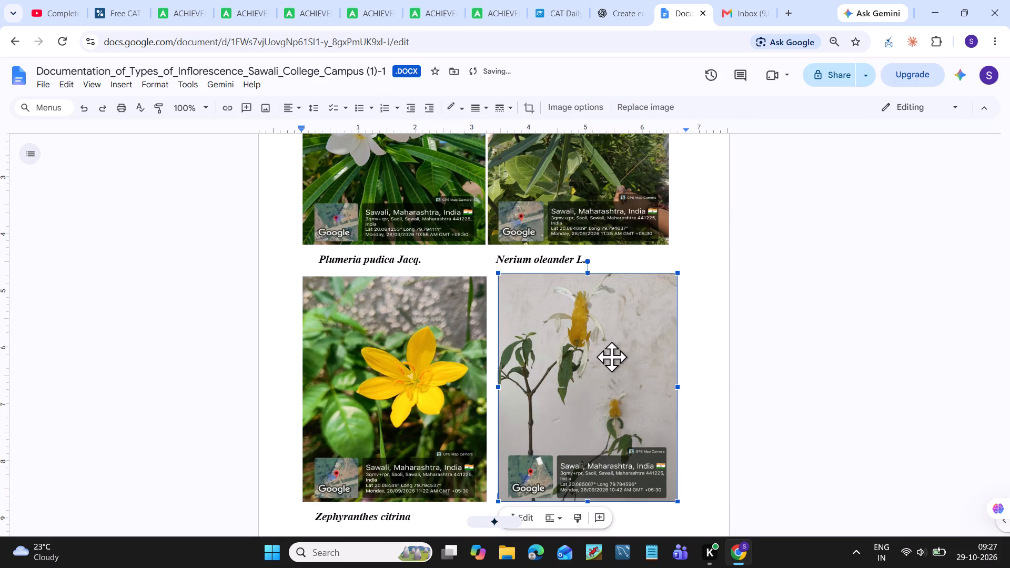
{"action": "left_click_drag", "start_coordinate": [611, 357], "coordinate": [508, 396]}
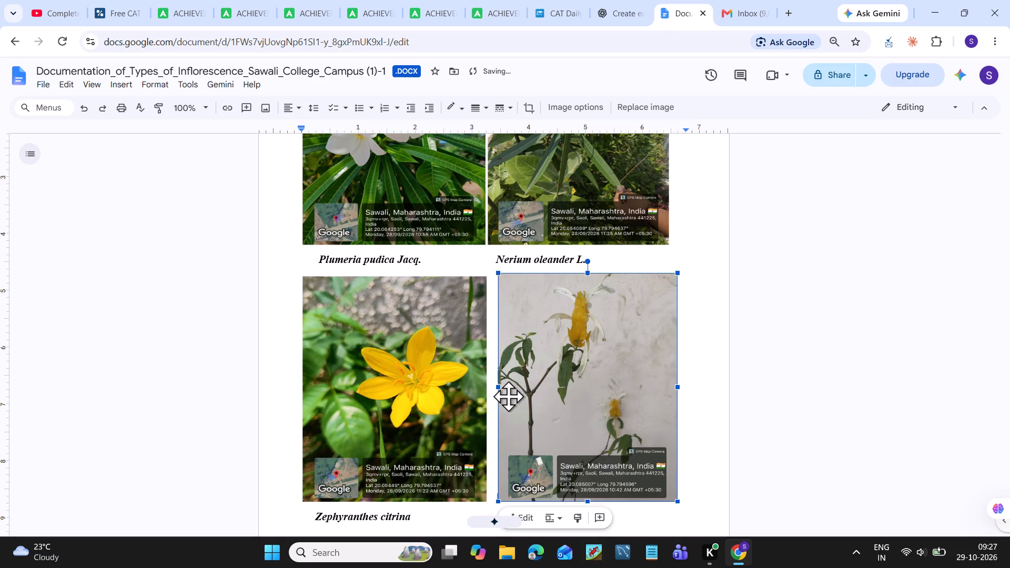
{"action": "left_click_drag", "start_coordinate": [508, 396], "coordinate": [493, 405]}
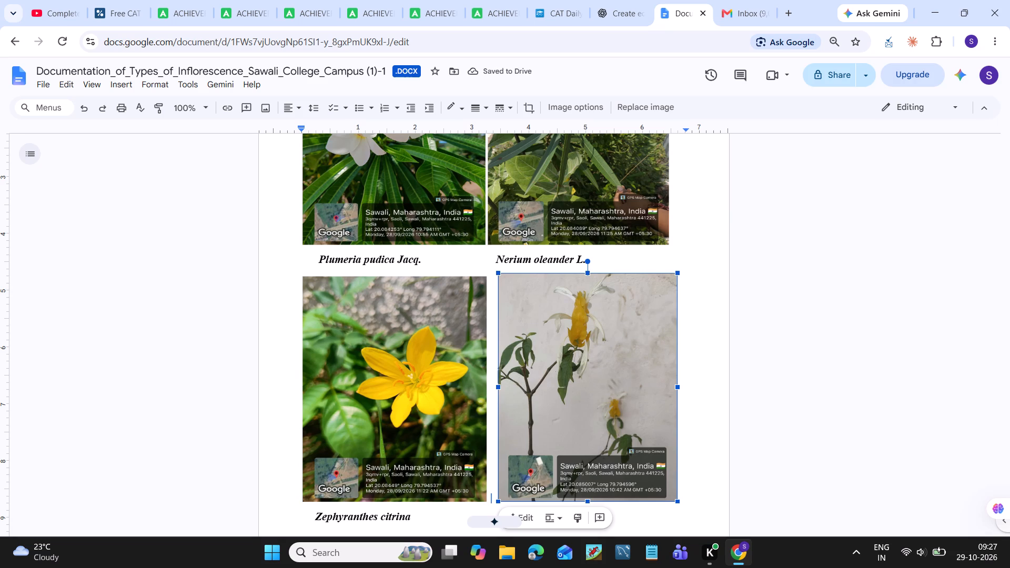
{"action": "left_click_drag", "start_coordinate": [493, 405], "coordinate": [483, 408]}
{"action": "left_click_drag", "start_coordinate": [483, 408], "coordinate": [490, 405]}
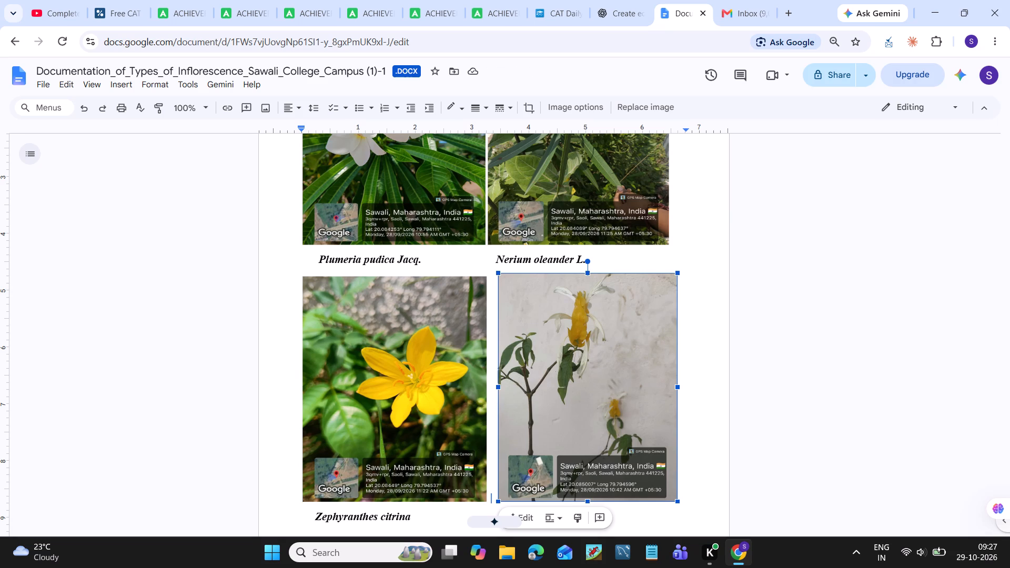
{"action": "left_click_drag", "start_coordinate": [490, 405], "coordinate": [491, 403]}
{"action": "left_click_drag", "start_coordinate": [491, 403], "coordinate": [489, 403]}
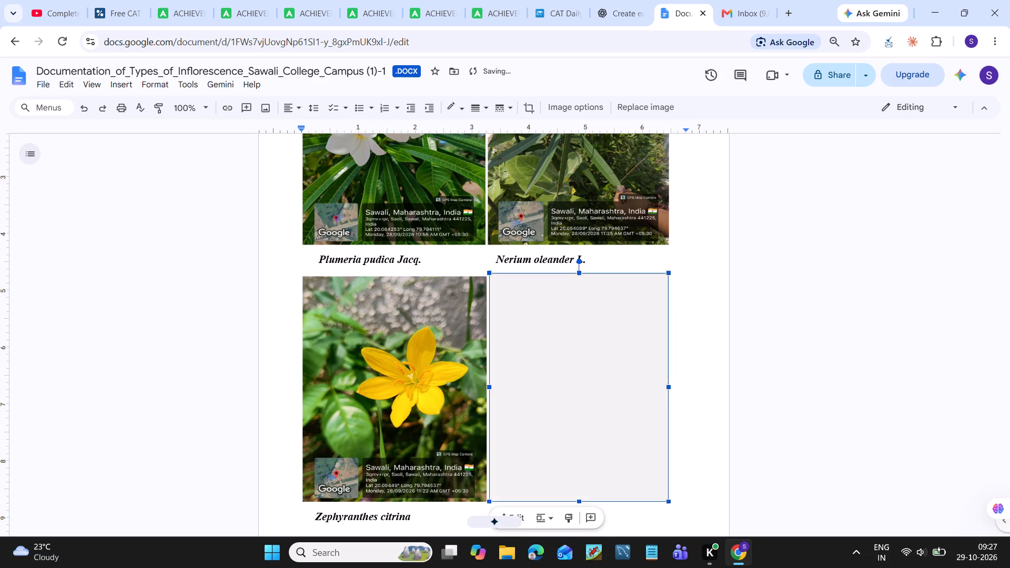
{"action": "left_click", "coordinate": [743, 358]}
Reduce the Pachystachys lutea picture's height slightly from its top edge to even it with the Zephyranthes citrina picture.
{"action": "left_click_drag", "start_coordinate": [535, 354], "coordinate": [578, 273]}
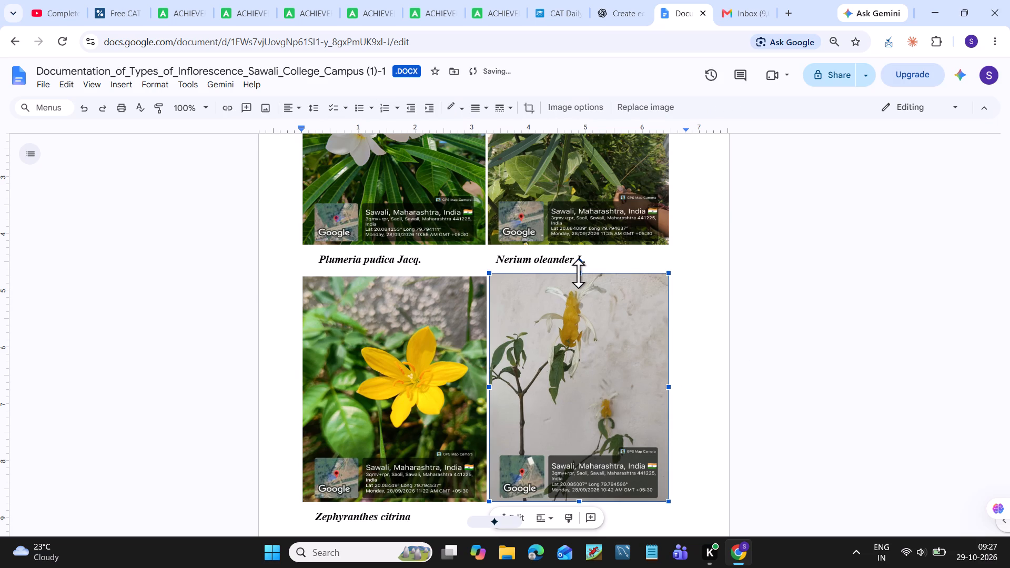
{"action": "left_click_drag", "start_coordinate": [578, 273], "coordinate": [579, 278]}
{"action": "left_click", "coordinate": [840, 287]}
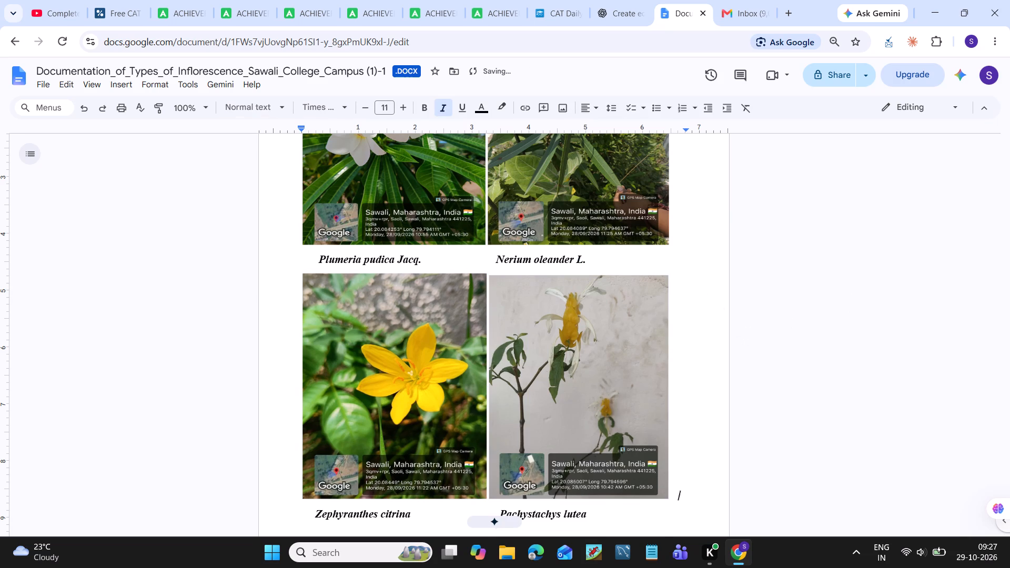
Narrow the Rosa spp. picture on Plate I from its right edge to about the width of the hibiscus picture below.
{"action": "scroll", "coordinate": [729, 319], "scroll_direction": "up", "scroll_amount": 2}
{"action": "scroll", "coordinate": [729, 319], "scroll_direction": "down", "scroll_amount": 6}
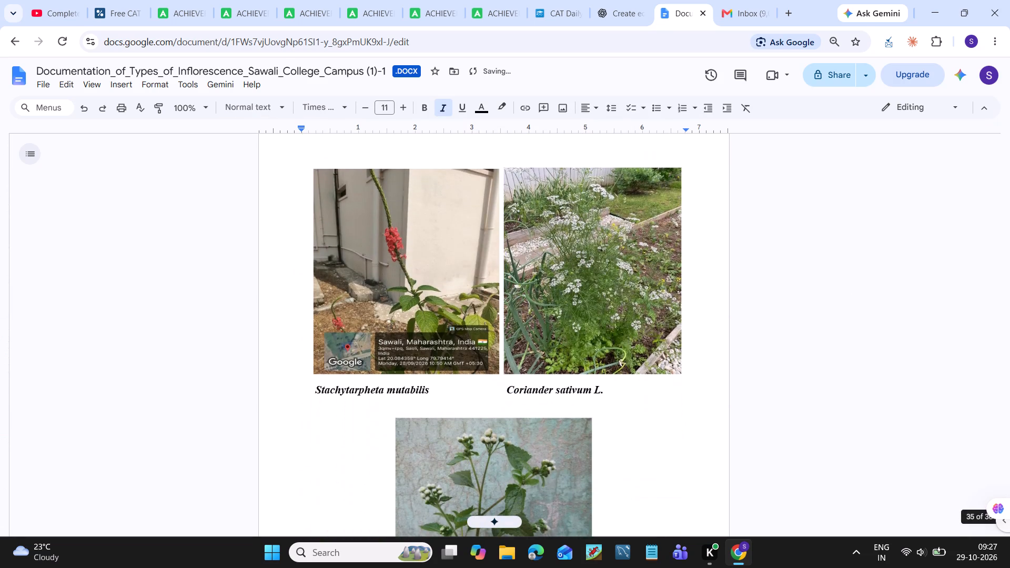
{"action": "scroll", "coordinate": [729, 319], "scroll_direction": "down", "scroll_amount": 1}
{"action": "scroll", "coordinate": [729, 319], "scroll_direction": "up", "scroll_amount": 13}
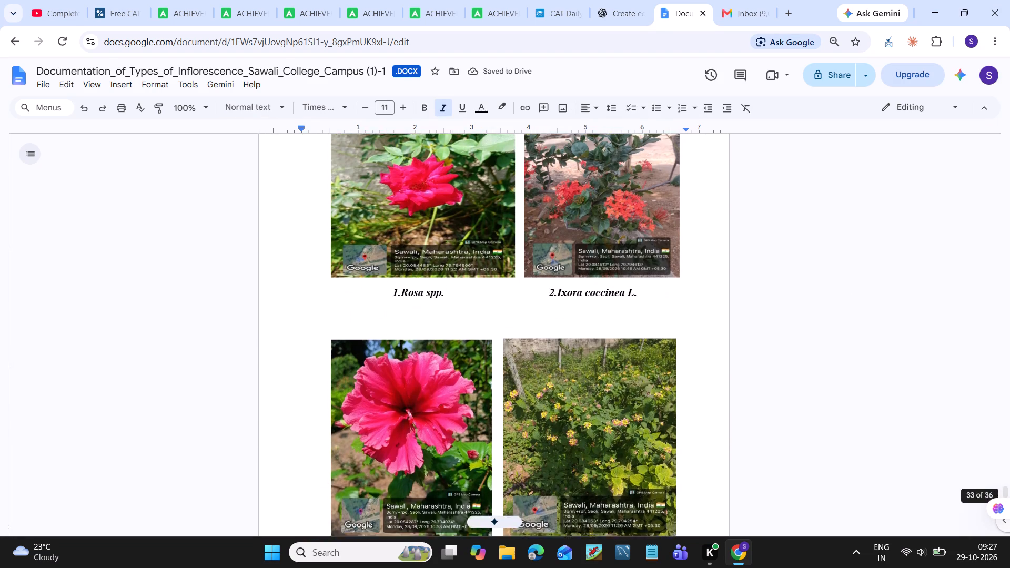
{"action": "scroll", "coordinate": [729, 319], "scroll_direction": "up", "scroll_amount": 2}
{"action": "scroll", "coordinate": [589, 435], "scroll_direction": "up", "scroll_amount": 1}
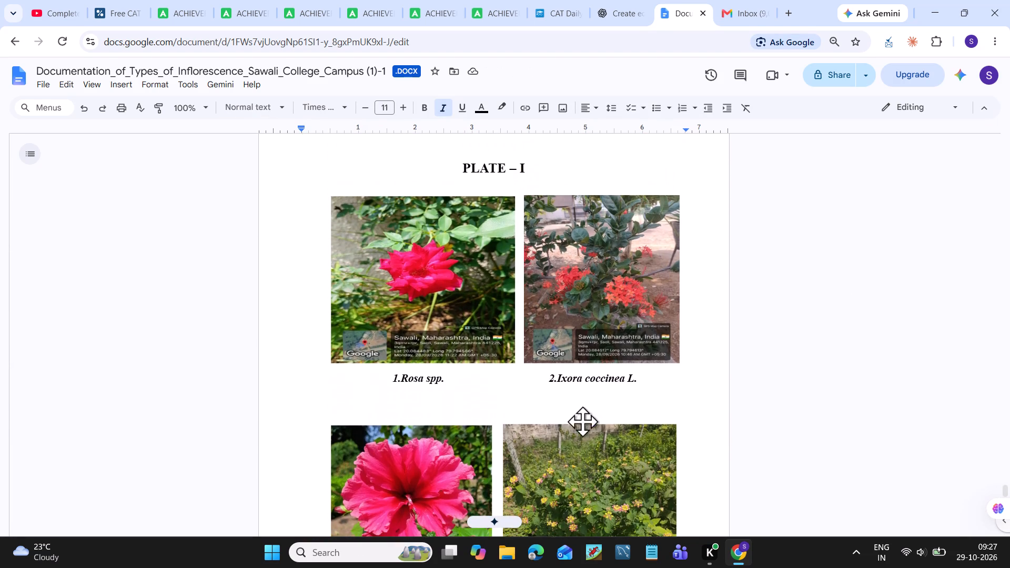
{"action": "left_click", "coordinate": [460, 302]}
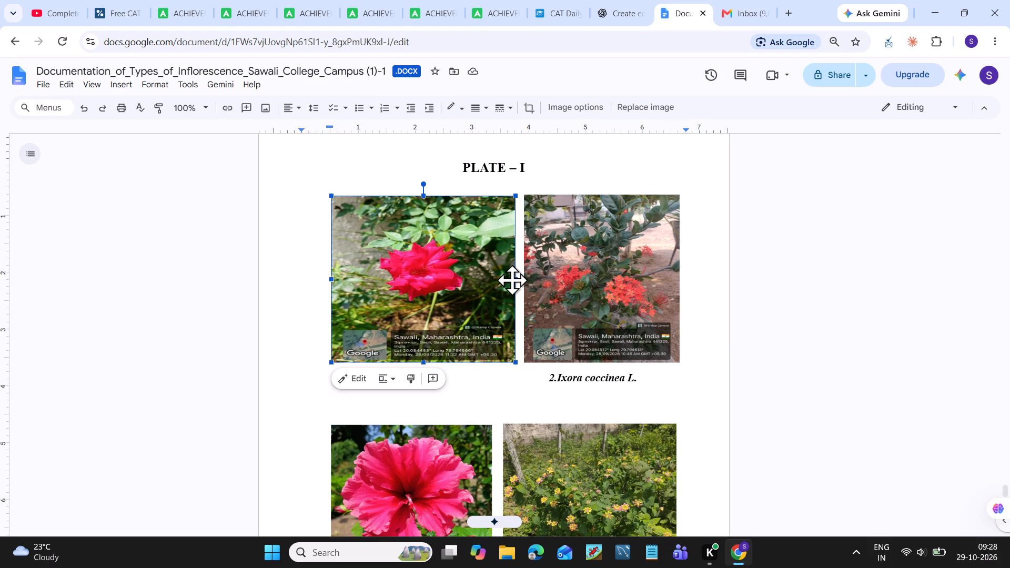
{"action": "left_click_drag", "start_coordinate": [516, 279], "coordinate": [494, 279]}
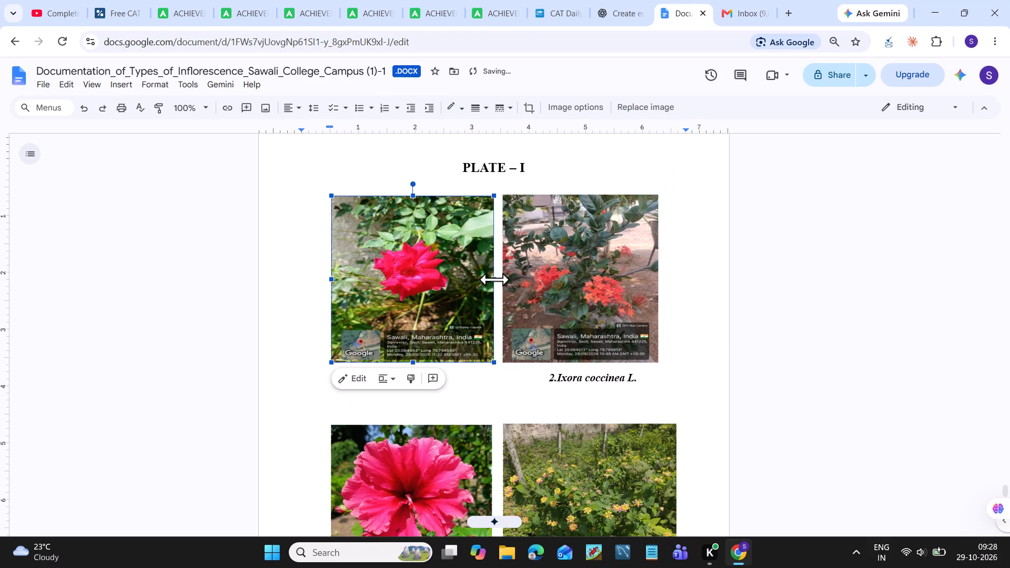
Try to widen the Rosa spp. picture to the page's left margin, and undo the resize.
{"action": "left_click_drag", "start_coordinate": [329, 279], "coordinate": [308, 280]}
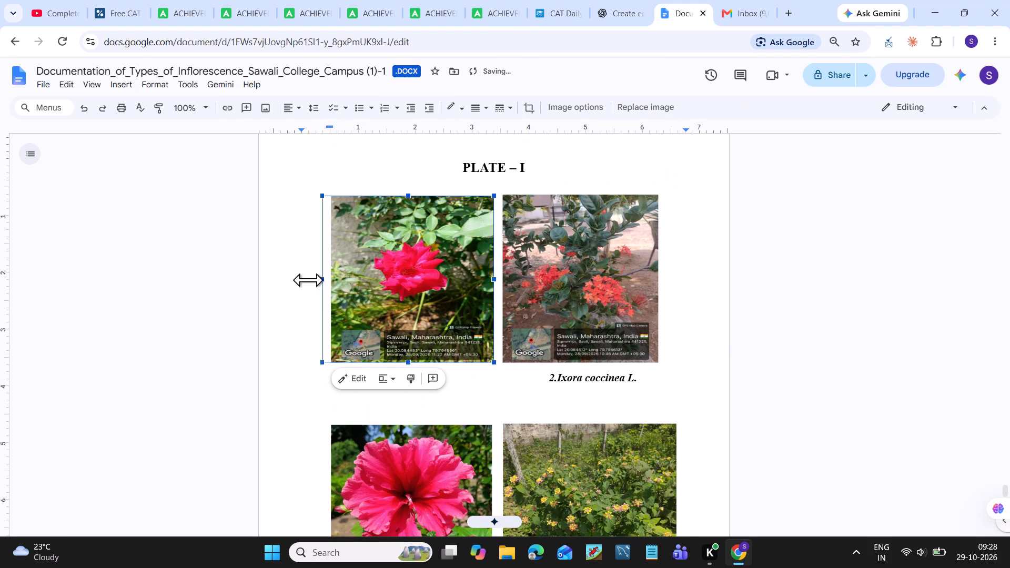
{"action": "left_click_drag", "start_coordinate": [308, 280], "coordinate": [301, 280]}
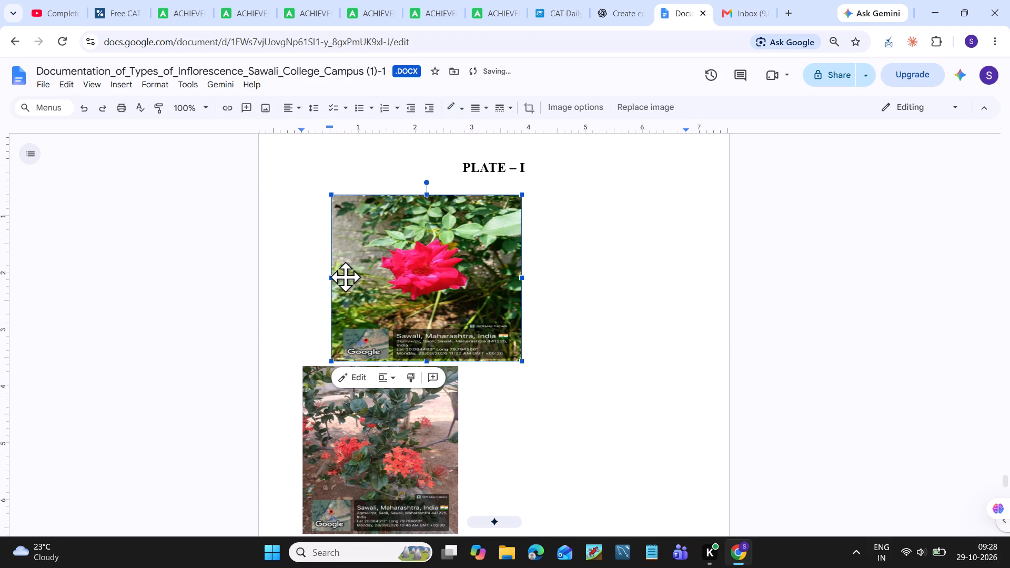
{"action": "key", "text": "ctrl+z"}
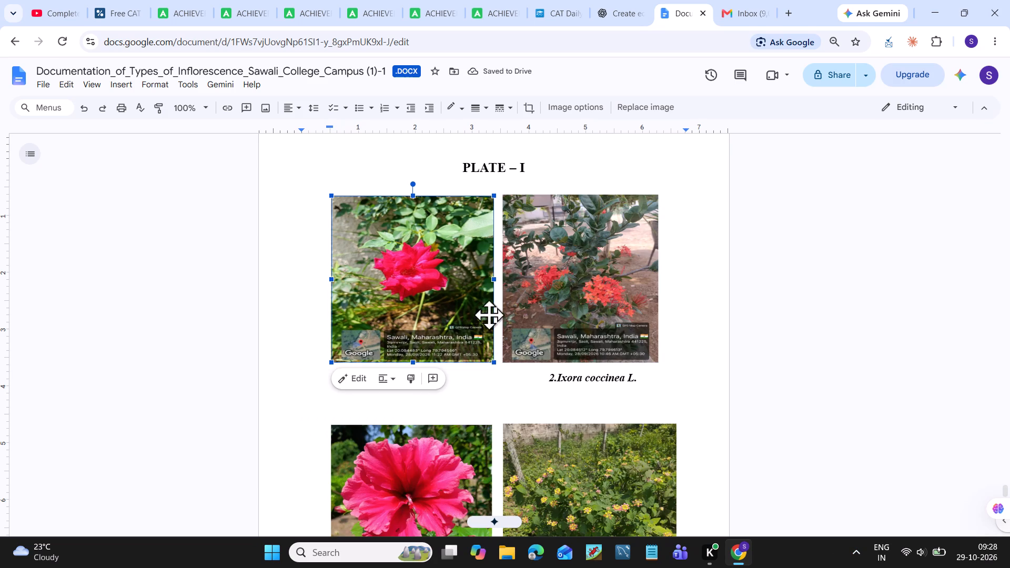
Move the Ixora coccinea picture on Plate I closer to the Rosa spp. picture, leaving only a hairline gap between them.
{"action": "left_click", "coordinate": [527, 280]}
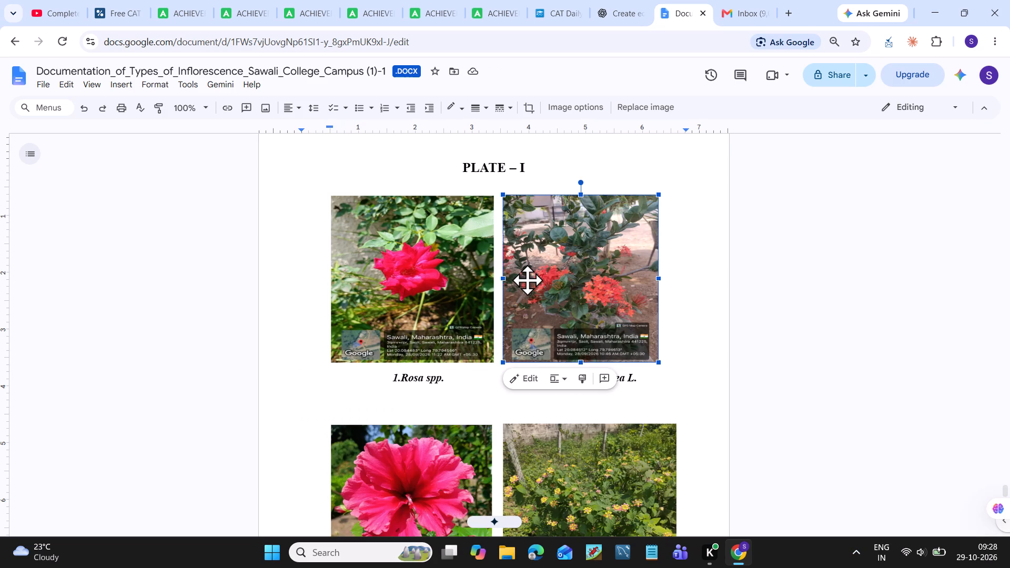
{"action": "left_click_drag", "start_coordinate": [527, 280], "coordinate": [509, 281]}
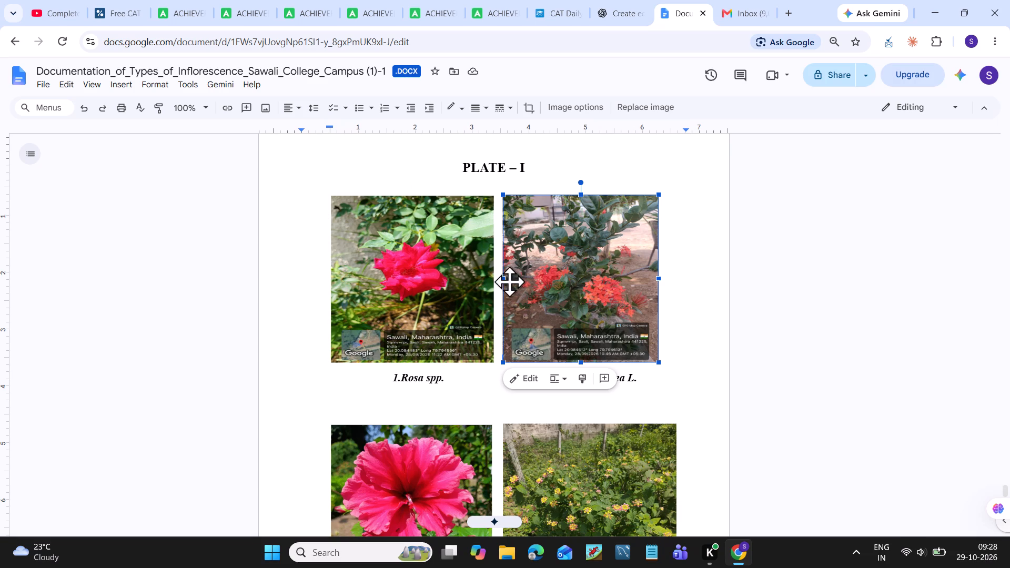
{"action": "left_click_drag", "start_coordinate": [509, 281], "coordinate": [496, 293]}
{"action": "left_click_drag", "start_coordinate": [496, 293], "coordinate": [497, 294]}
{"action": "left_click_drag", "start_coordinate": [497, 294], "coordinate": [497, 295]}
{"action": "left_click_drag", "start_coordinate": [497, 295], "coordinate": [494, 294]}
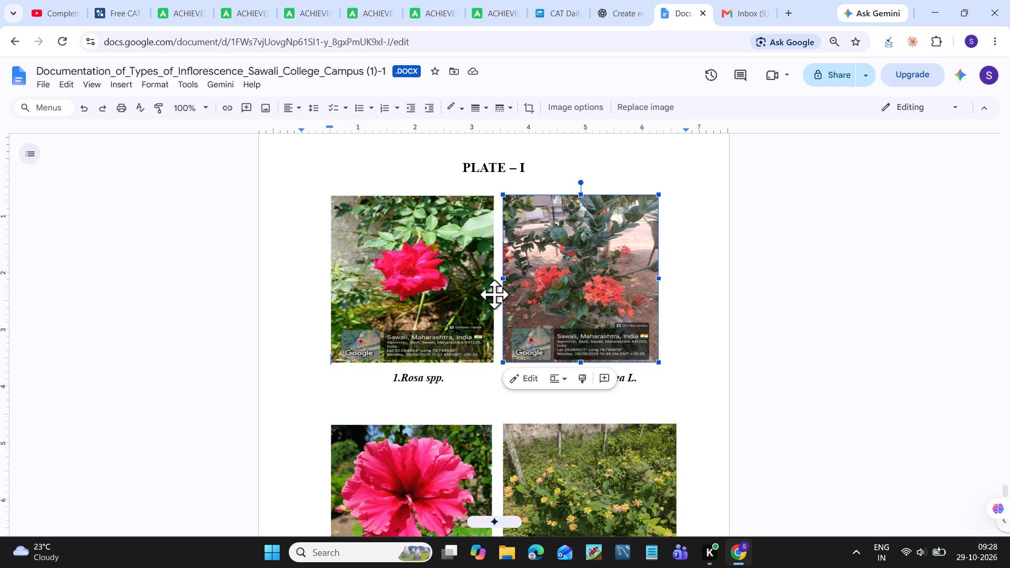
{"action": "left_click_drag", "start_coordinate": [494, 294], "coordinate": [497, 293]}
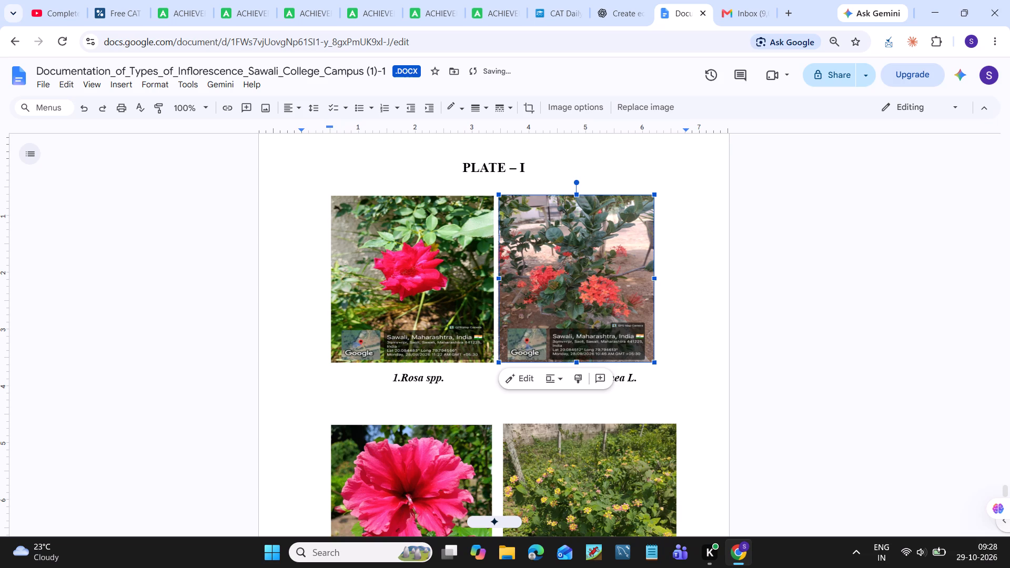
{"action": "left_click_drag", "start_coordinate": [528, 297], "coordinate": [510, 298]}
{"action": "left_click_drag", "start_coordinate": [510, 298], "coordinate": [500, 298]}
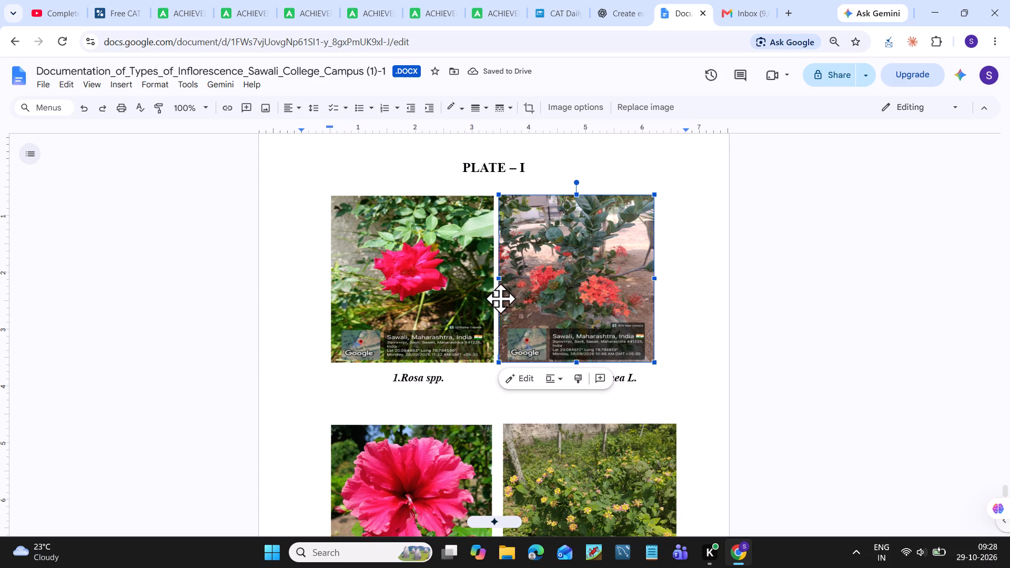
{"action": "left_click_drag", "start_coordinate": [500, 298], "coordinate": [495, 298]}
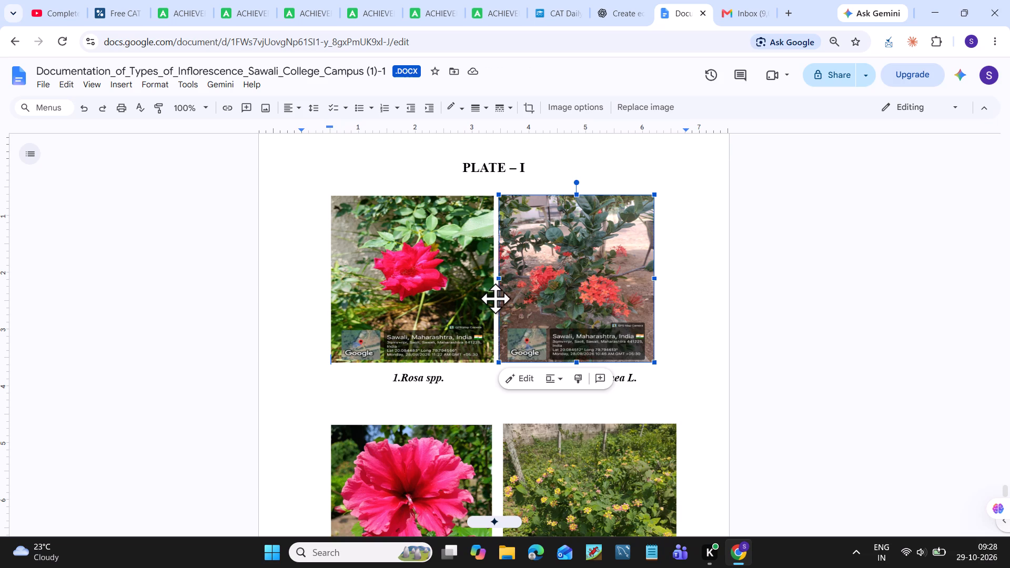
{"action": "left_click_drag", "start_coordinate": [495, 298], "coordinate": [496, 298]}
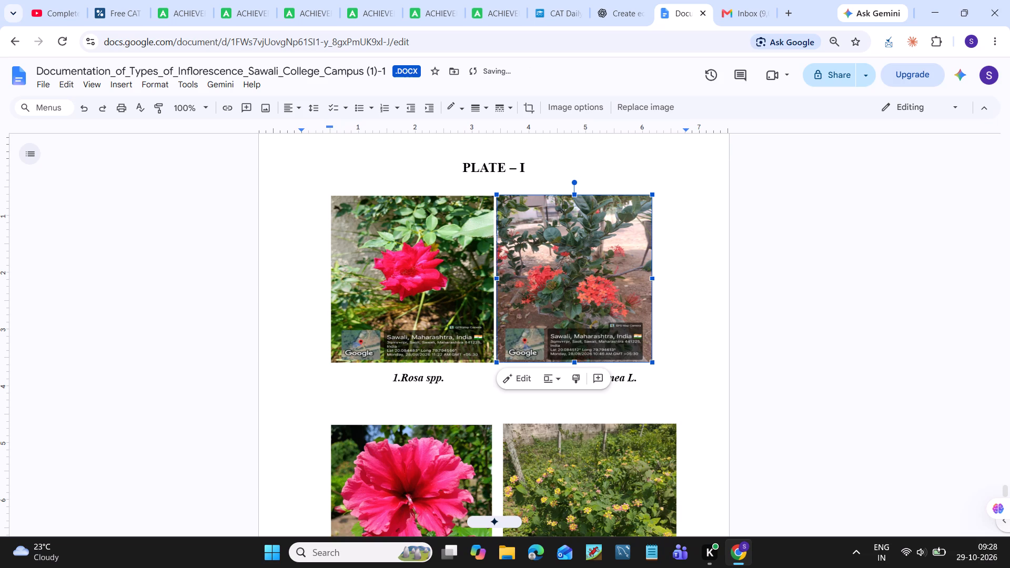
{"action": "left_click", "coordinate": [707, 328]}
{"action": "left_click", "coordinate": [605, 311]}
Widen the Rosa spp. picture on Plate I slightly from its right edge, to about the width of the Lantana camara picture.
{"action": "left_click", "coordinate": [484, 288]}
{"action": "left_click_drag", "start_coordinate": [492, 276], "coordinate": [501, 276]}
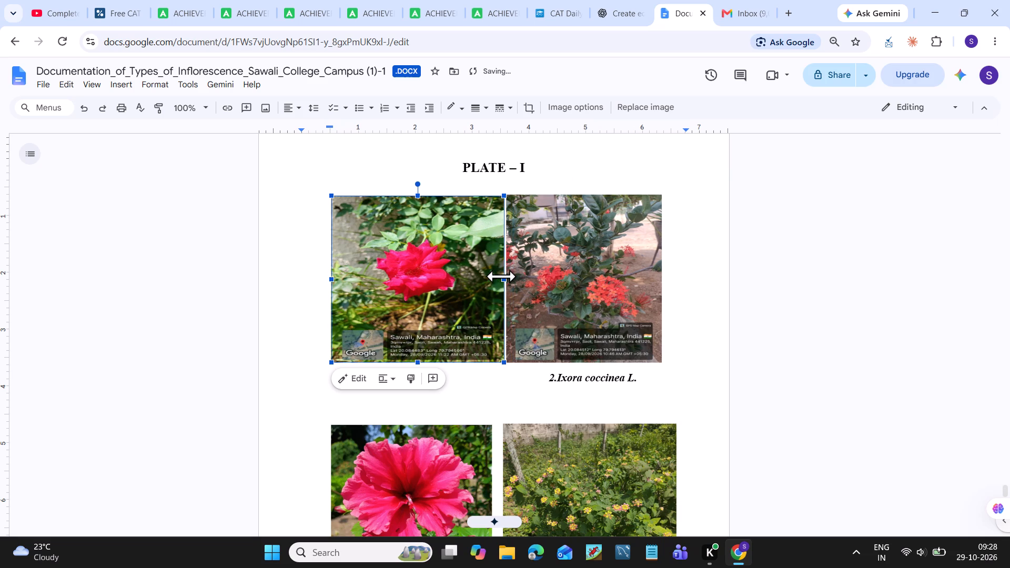
Widen the Ixora coccinea picture from its right edge to about the width of the Rosa spp. picture, nearly reaching the right margin.
{"action": "left_click_drag", "start_coordinate": [636, 279], "coordinate": [668, 273]}
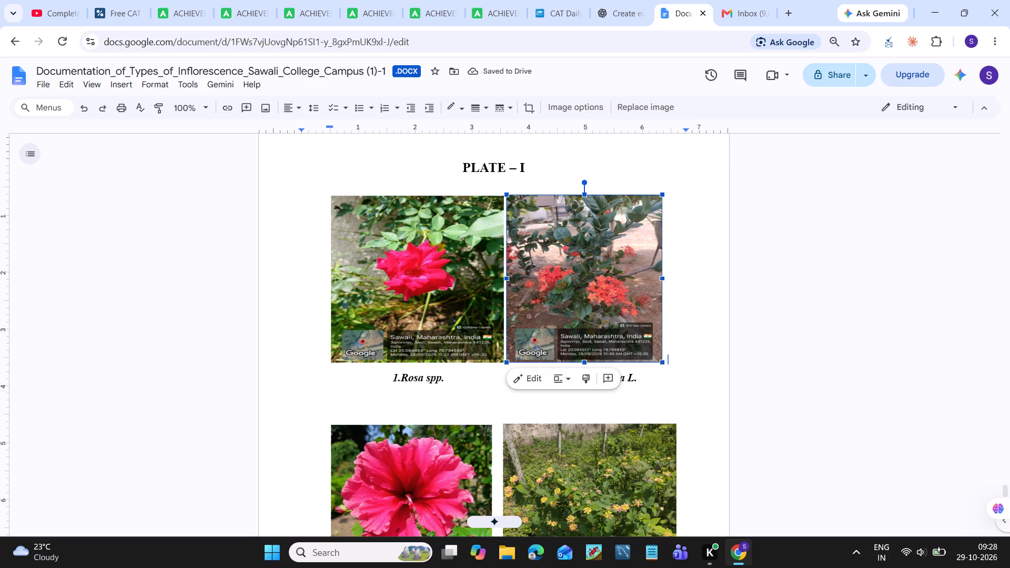
{"action": "left_click_drag", "start_coordinate": [668, 273], "coordinate": [663, 276]}
{"action": "left_click_drag", "start_coordinate": [663, 276], "coordinate": [673, 276]}
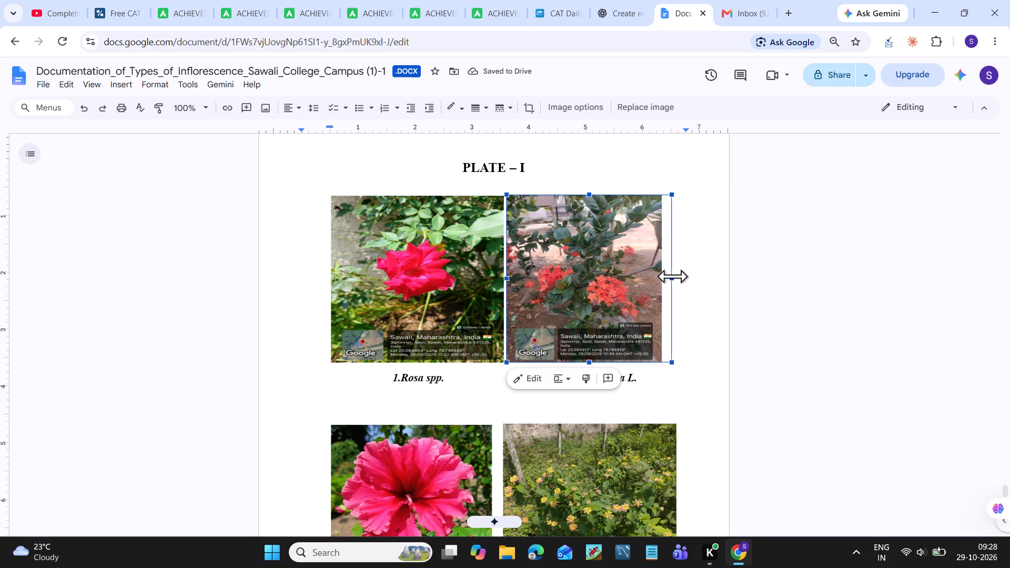
{"action": "left_click_drag", "start_coordinate": [673, 276], "coordinate": [682, 276]}
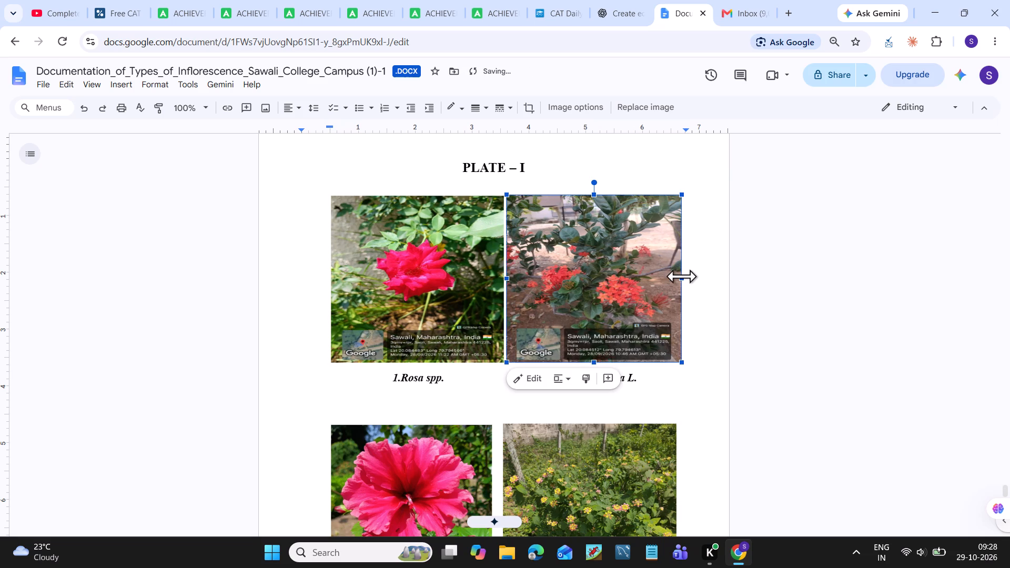
Widen the Hibiscus rosa sinensis picture from its right edge to nearly the width of the Rosa spp. picture above it.
{"action": "scroll", "coordinate": [509, 462], "scroll_direction": "down", "scroll_amount": 1}
{"action": "left_click", "coordinate": [433, 433]}
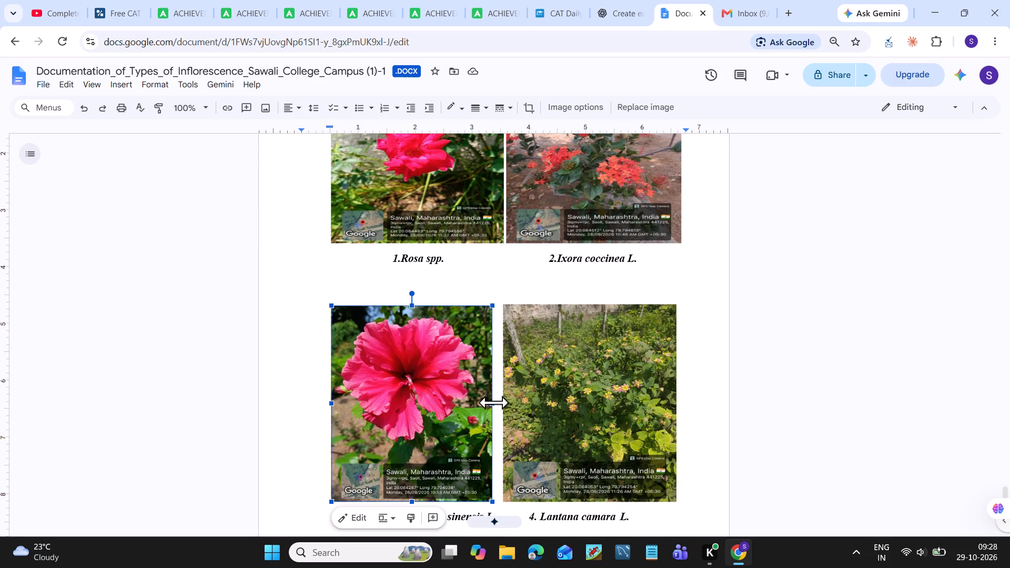
{"action": "left_click_drag", "start_coordinate": [494, 402], "coordinate": [502, 402]}
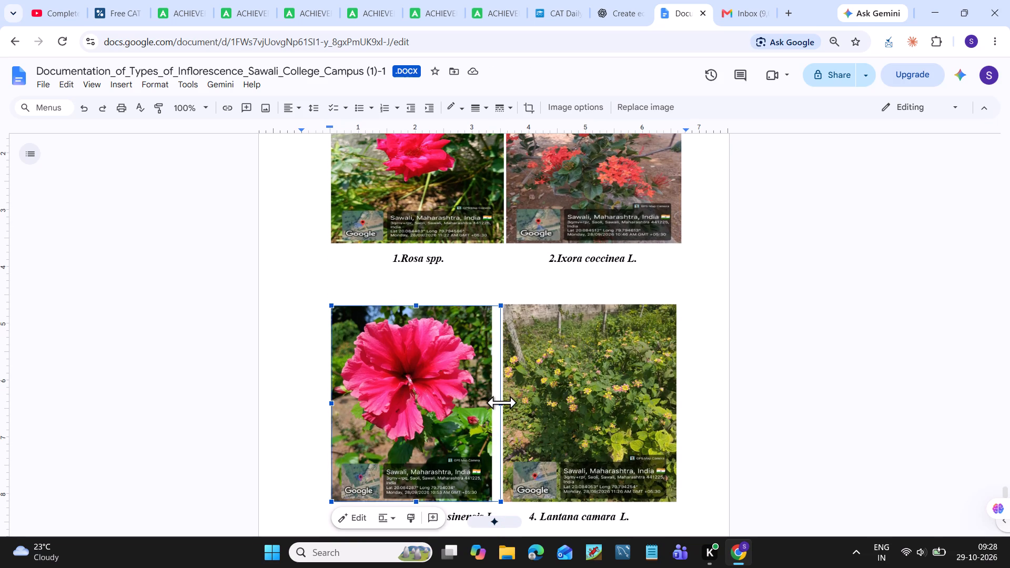
{"action": "left_click_drag", "start_coordinate": [502, 402], "coordinate": [503, 402]}
Narrow the Lantana camara picture slightly from its right edge so it fits beside the Hibiscus rosa sinensis picture.
{"action": "scroll", "coordinate": [503, 402], "scroll_direction": "down", "scroll_amount": 3}
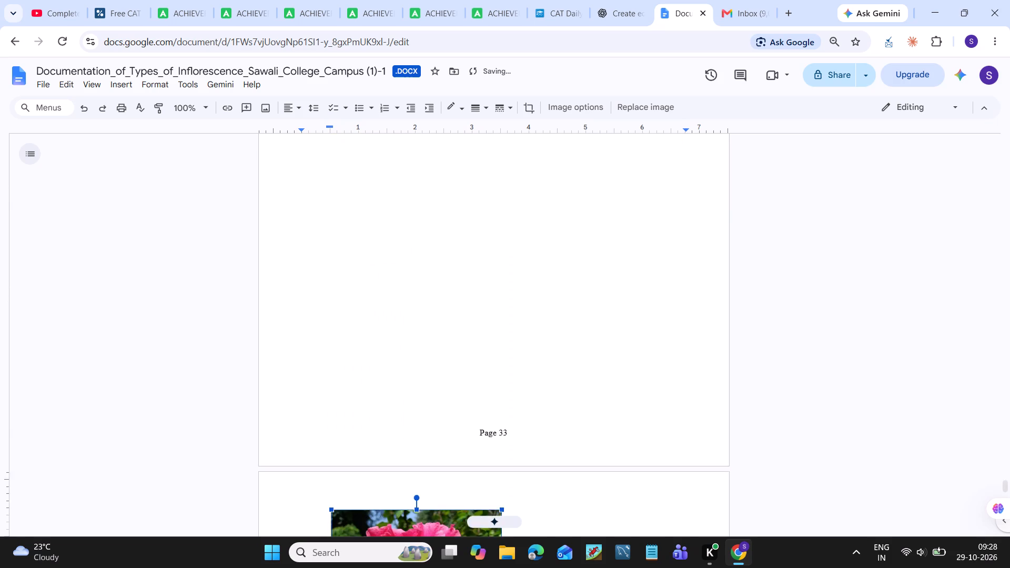
{"action": "scroll", "coordinate": [503, 402], "scroll_direction": "down", "scroll_amount": 4}
{"action": "left_click", "coordinate": [421, 357]}
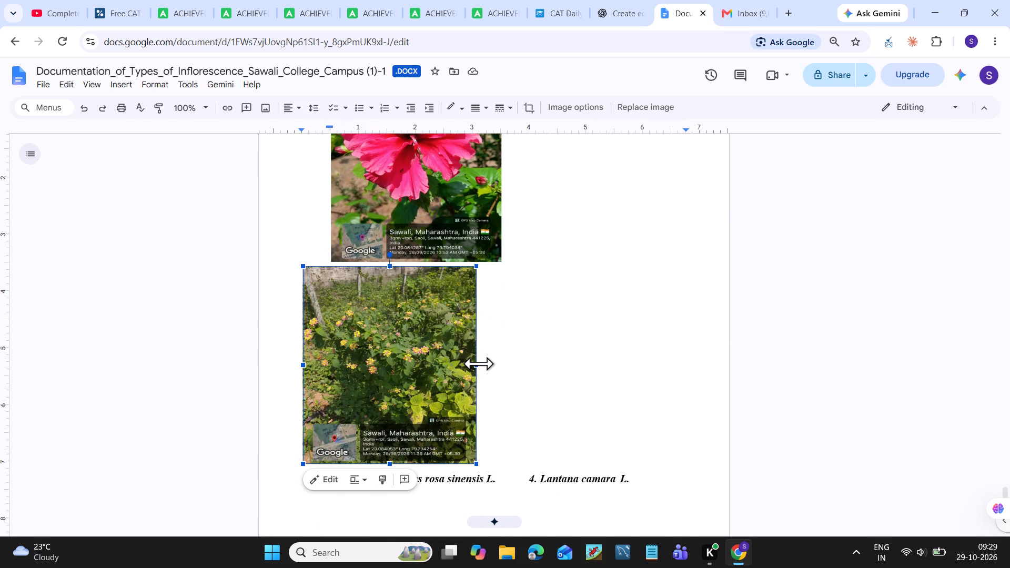
{"action": "left_click_drag", "start_coordinate": [479, 363], "coordinate": [470, 363]}
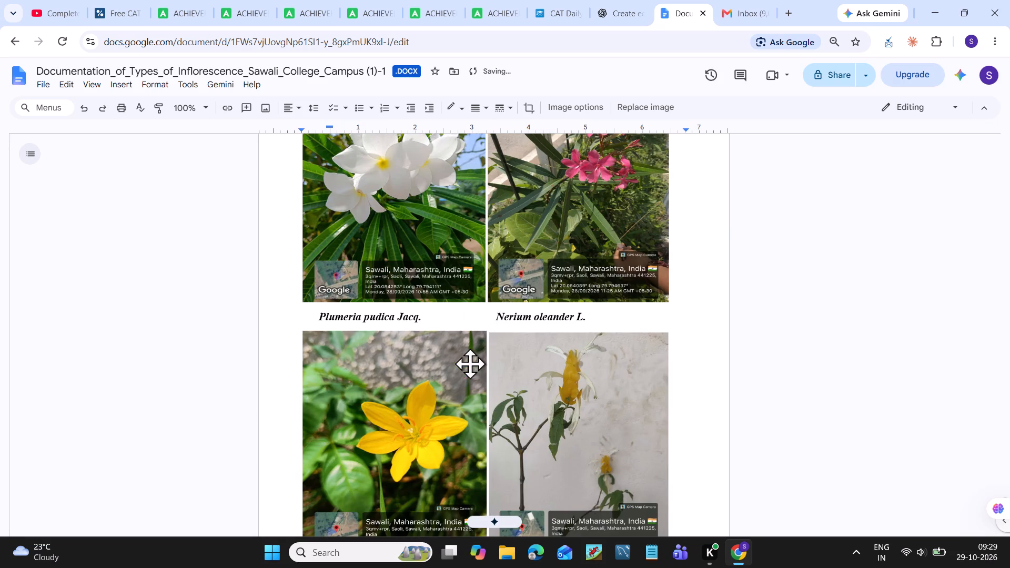
Reduce the Zephyranthes citrina picture's height slightly from its top edge to even it with the Pachystachys lutea picture on Plate II.
{"action": "scroll", "coordinate": [608, 333], "scroll_direction": "down", "scroll_amount": 2}
{"action": "scroll", "coordinate": [608, 333], "scroll_direction": "up", "scroll_amount": 1}
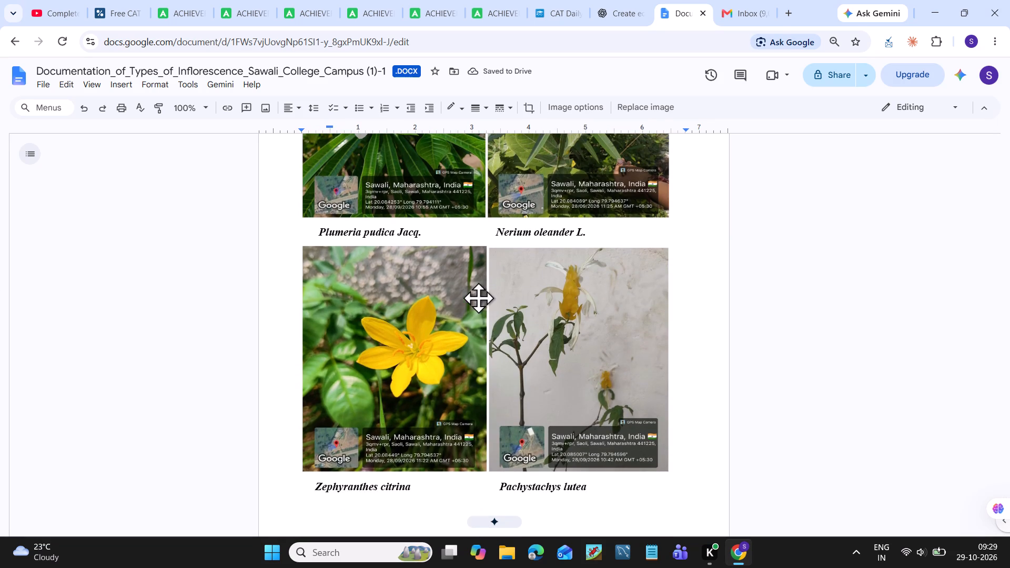
{"action": "left_click", "coordinate": [478, 298]}
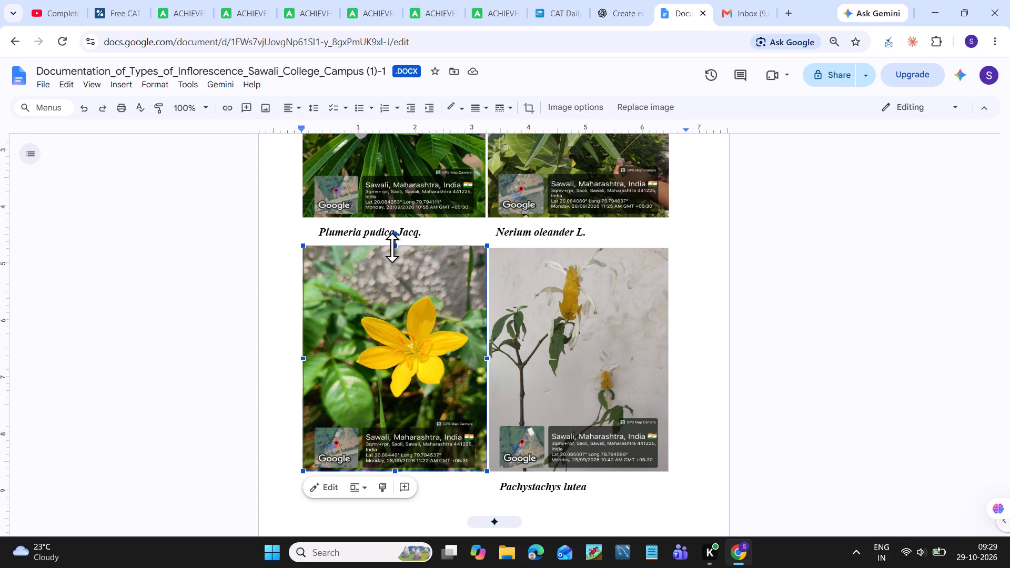
{"action": "left_click", "coordinate": [393, 244]}
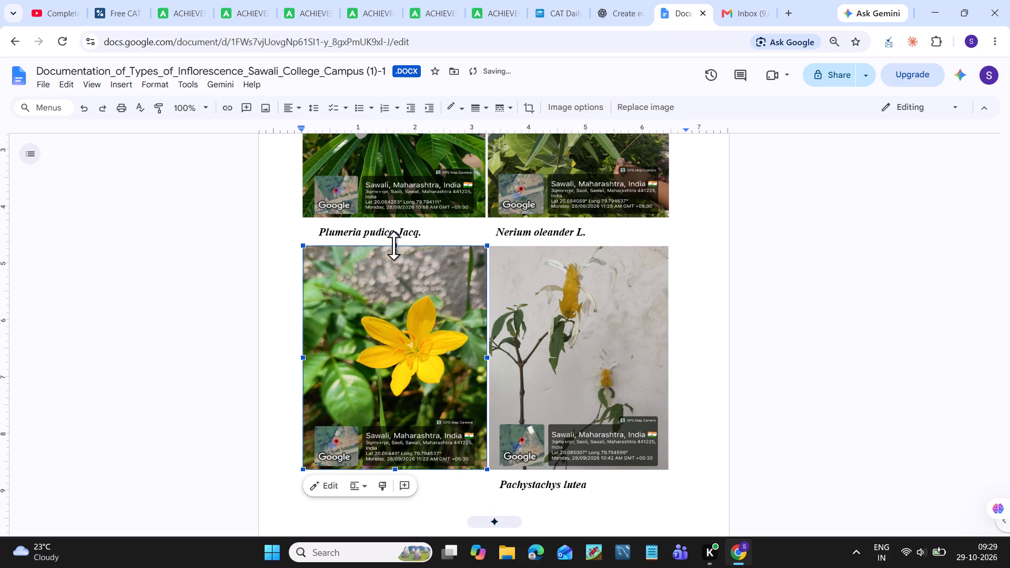
{"action": "left_click", "coordinate": [878, 307]}
Review the picture layout on Plate II, the following page and Plate I.
{"action": "scroll", "coordinate": [745, 331], "scroll_direction": "up", "scroll_amount": 3}
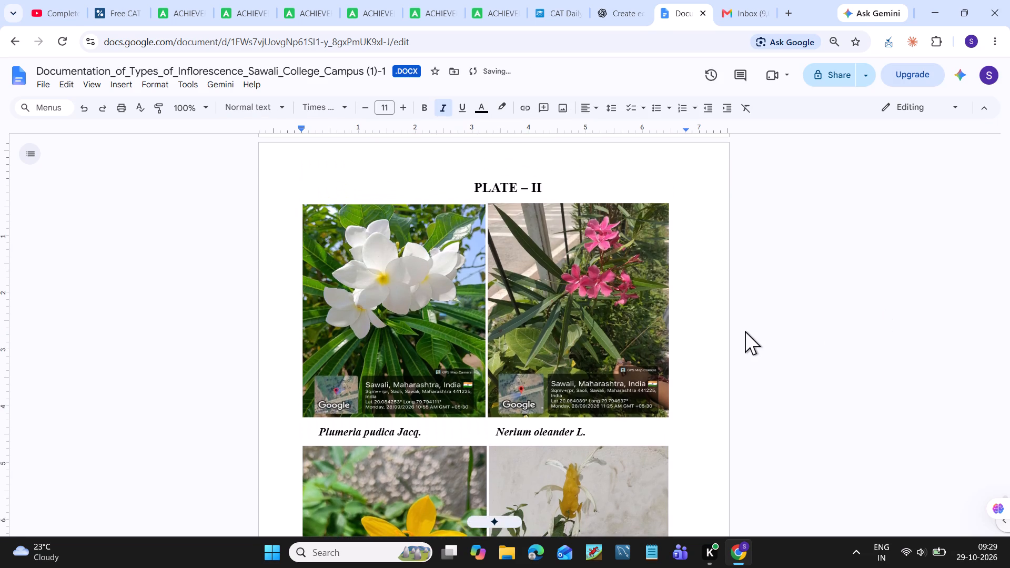
{"action": "scroll", "coordinate": [745, 331], "scroll_direction": "down", "scroll_amount": 6}
{"action": "scroll", "coordinate": [745, 331], "scroll_direction": "up", "scroll_amount": 1}
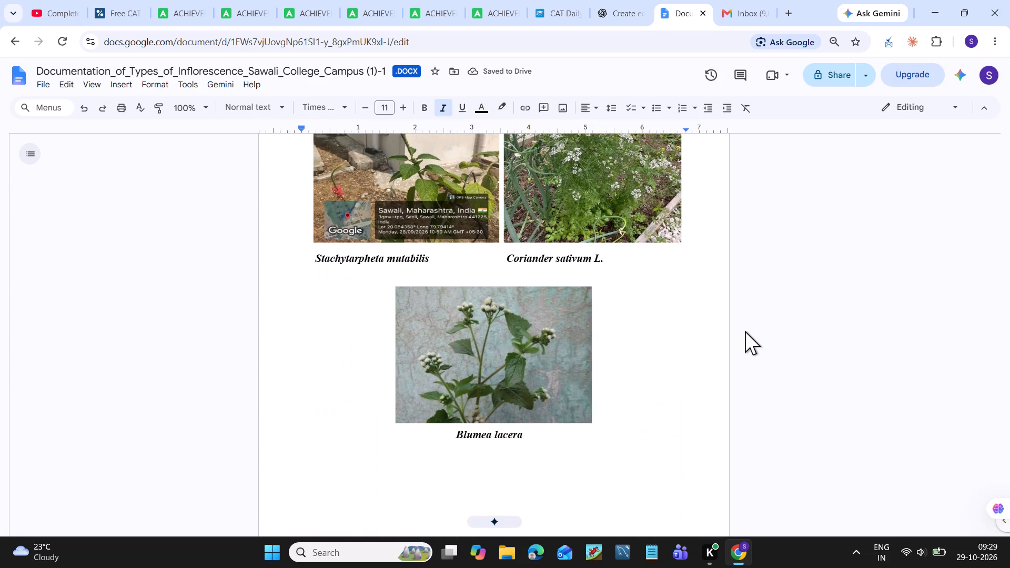
{"action": "scroll", "coordinate": [745, 331], "scroll_direction": "up", "scroll_amount": 9}
{"action": "scroll", "coordinate": [745, 331], "scroll_direction": "down", "scroll_amount": 1}
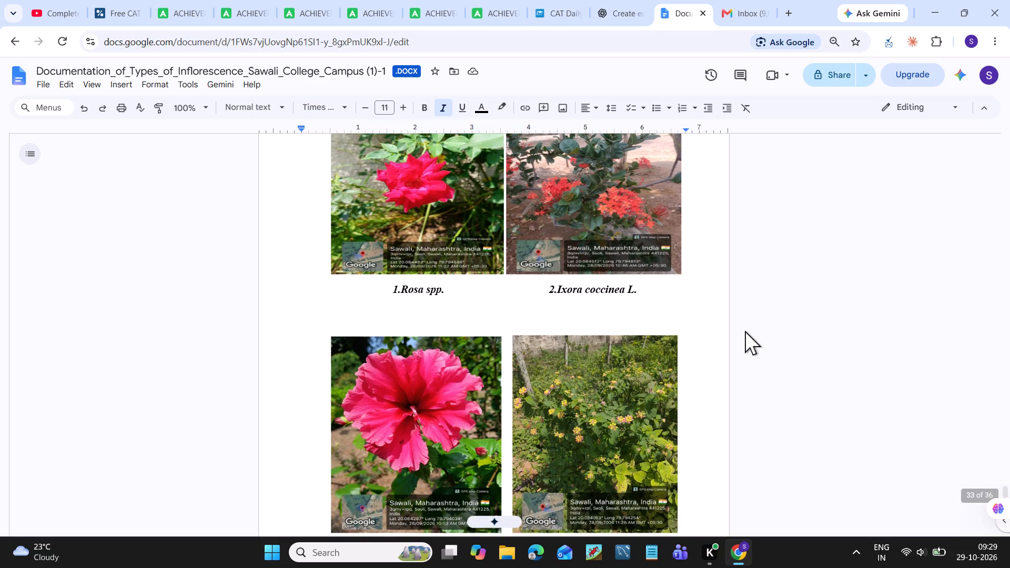
{"action": "scroll", "coordinate": [745, 331], "scroll_direction": "down", "scroll_amount": 1}
Move the Lantana camara picture on Plate I closer to the Hibiscus rosa sinensis picture, leaving only a hairline gap between them.
{"action": "left_click", "coordinate": [474, 397]}
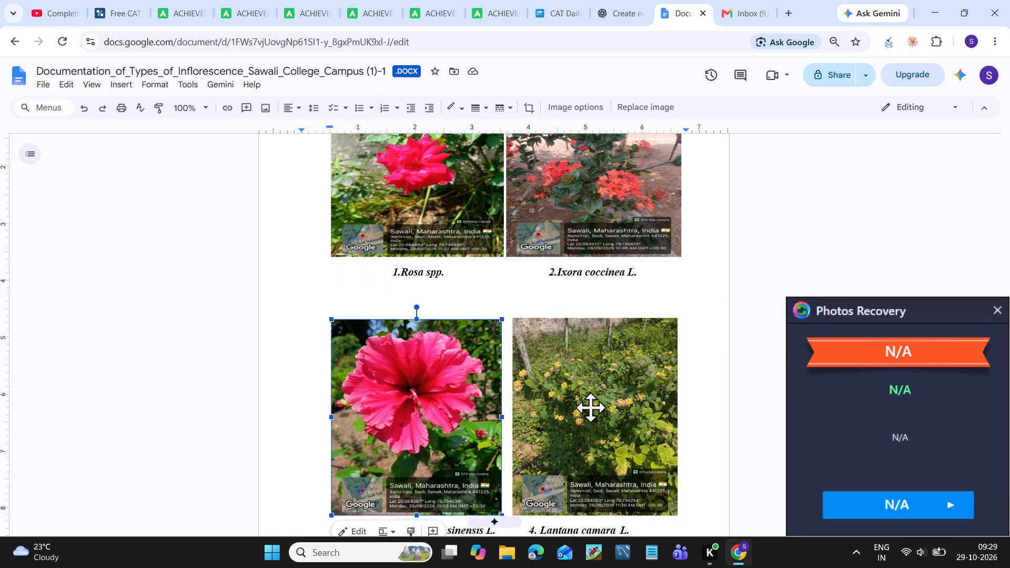
{"action": "left_click", "coordinate": [590, 407]}
{"action": "left_click_drag", "start_coordinate": [590, 407], "coordinate": [550, 415]}
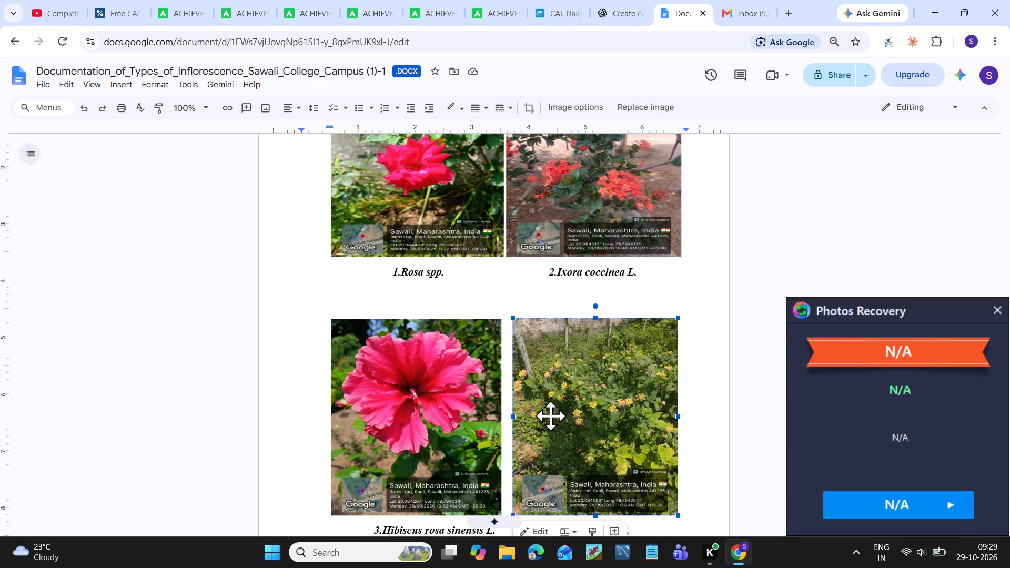
{"action": "left_click_drag", "start_coordinate": [550, 415], "coordinate": [502, 427]}
{"action": "left_click_drag", "start_coordinate": [502, 427], "coordinate": [497, 431]}
{"action": "left_click_drag", "start_coordinate": [549, 442], "coordinate": [531, 442]}
{"action": "left_click_drag", "start_coordinate": [531, 442], "coordinate": [513, 444]}
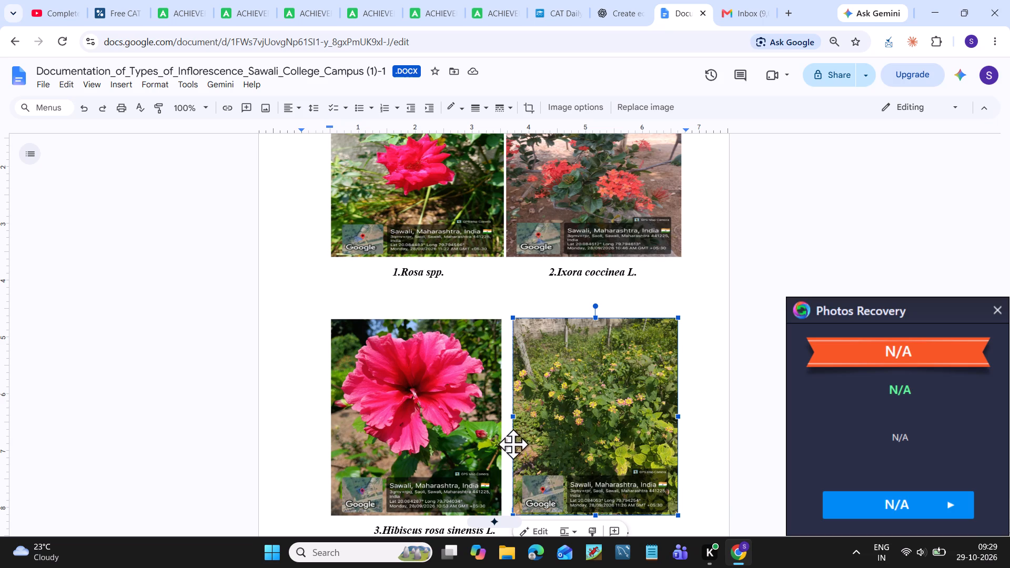
{"action": "left_click_drag", "start_coordinate": [513, 444], "coordinate": [503, 444]}
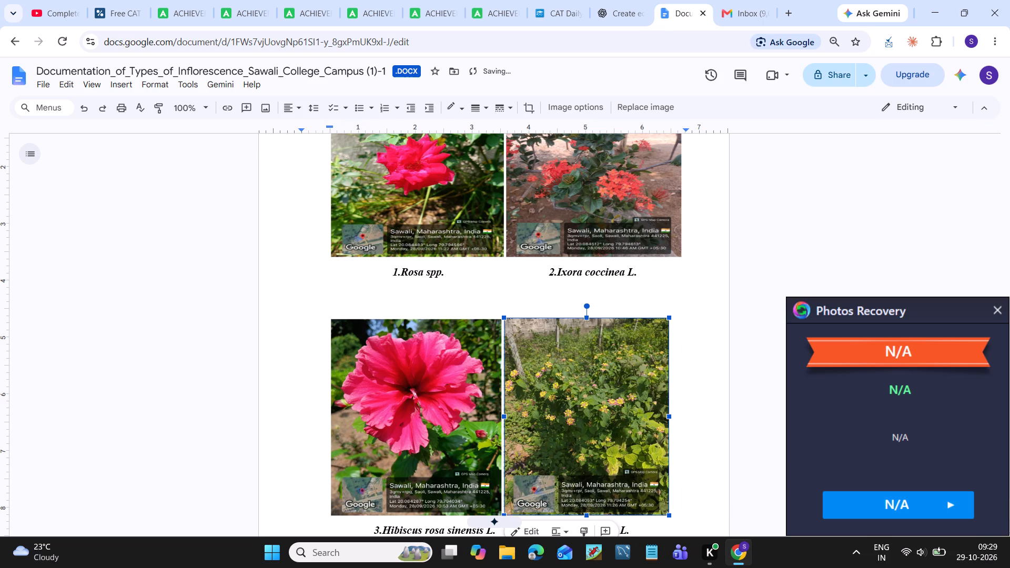
{"action": "left_click", "coordinate": [402, 445]}
Widen the Lantana camara picture on Plate I slightly from its right edge towards the width of the Ixora coccinea picture above.
{"action": "left_click", "coordinate": [628, 440]}
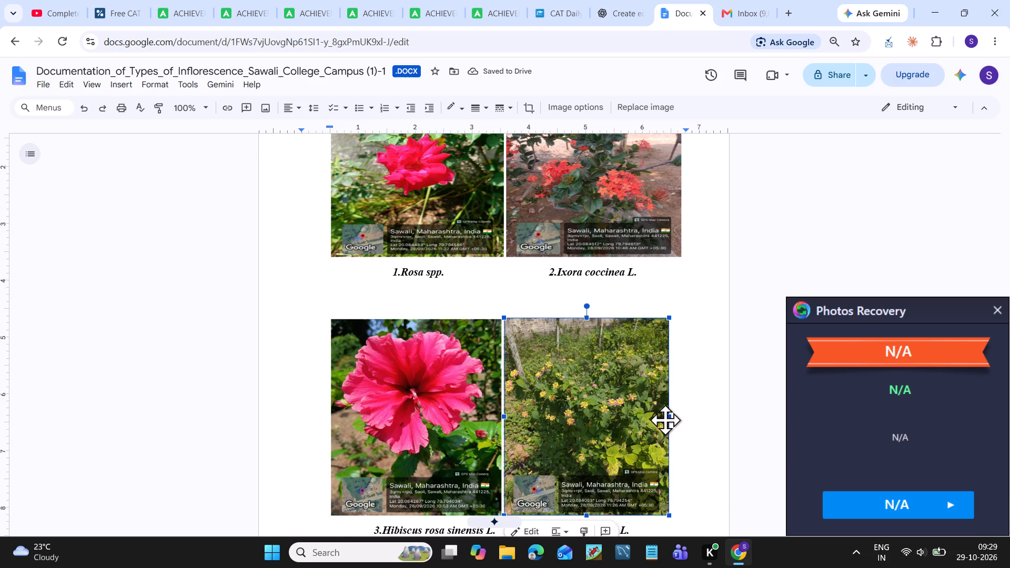
{"action": "left_click_drag", "start_coordinate": [669, 418], "coordinate": [680, 416]}
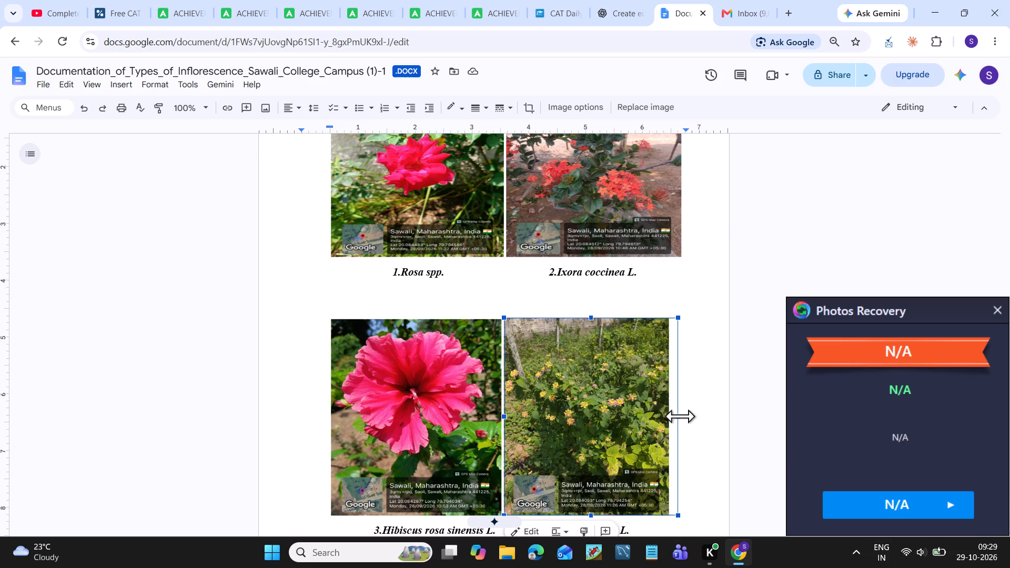
{"action": "left_click_drag", "start_coordinate": [680, 416], "coordinate": [678, 414]}
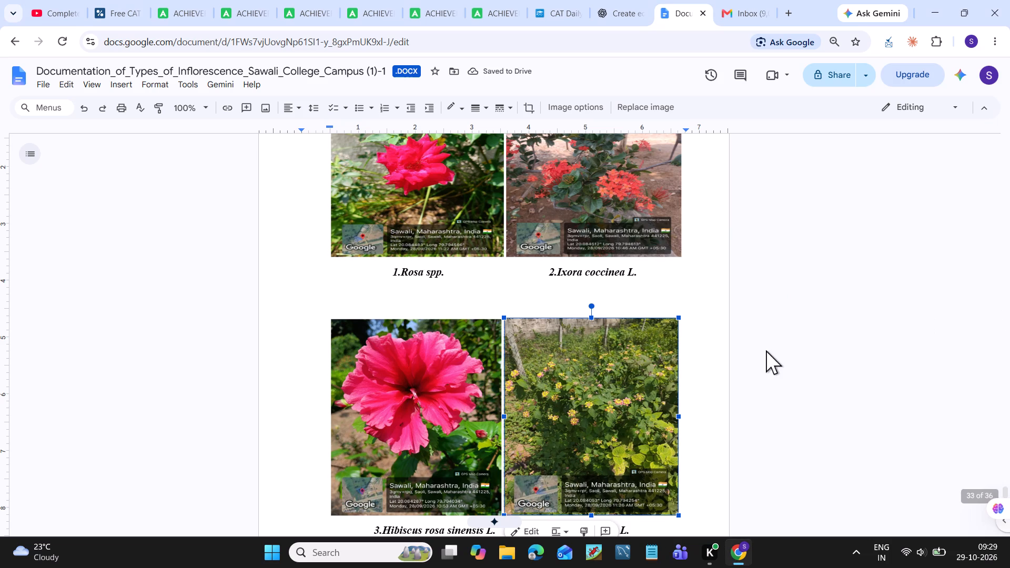
{"action": "left_click", "coordinate": [766, 350]}
Remove the number "3." and the leading spaces from the Hibiscus rosa sinensis L. caption so it starts at its picture's left edge.
{"action": "scroll", "coordinate": [766, 350], "scroll_direction": "down", "scroll_amount": 2}
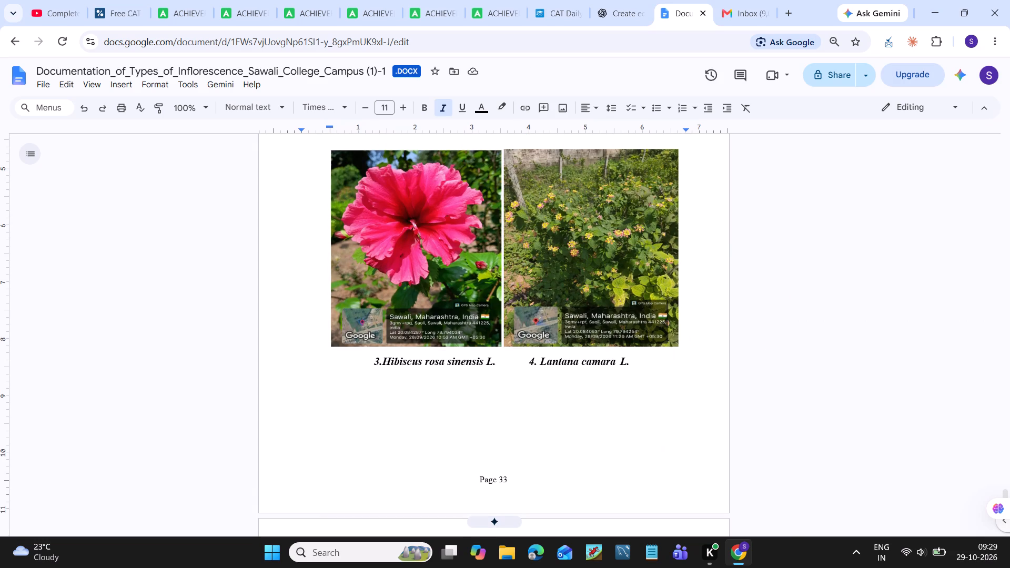
{"action": "left_click", "coordinate": [386, 359]}
{"action": "key", "text": "BackSpace"}
{"action": "key", "text": "BackSpace"}
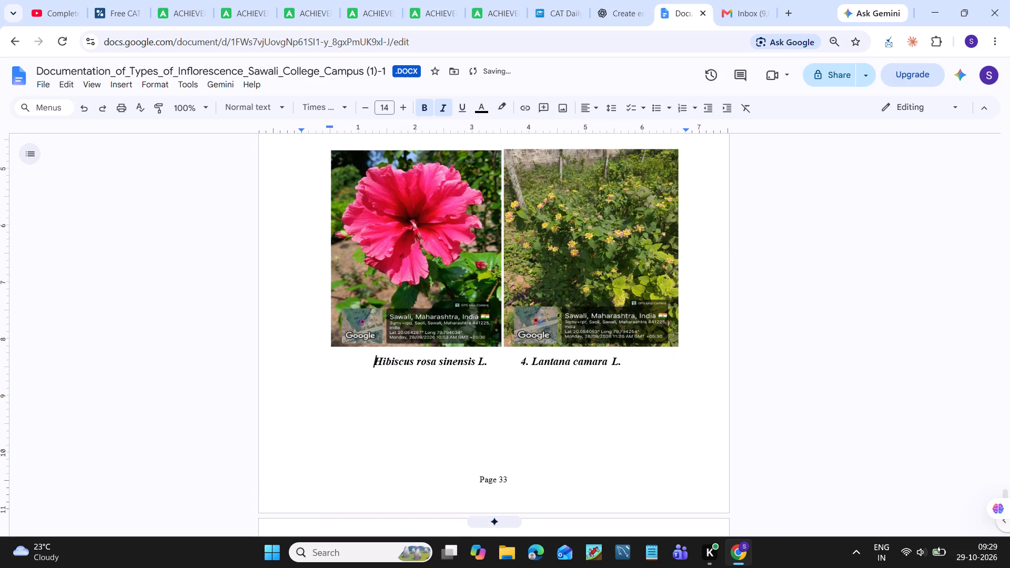
{"action": "key", "text": "BackSpace"}
{"action": "key", "text": "BackSpace"}
{"action": "key", "text": "BackSpace"}
{"action": "key", "text": "BackSpace"}
{"action": "key", "text": "BackSpace"}
{"action": "key", "text": "BackSpace"}
{"action": "key", "text": "BackSpace"}
{"action": "key", "text": "BackSpace"}
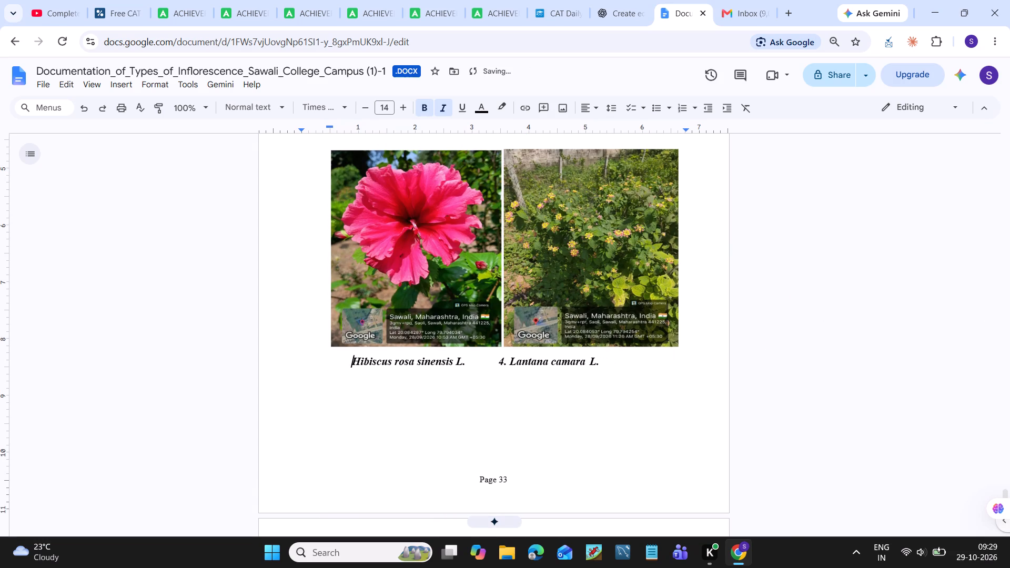
{"action": "key", "text": "BackSpace"}
{"action": "key", "text": "BackSpace"}
{"action": "key", "text": "BackSpace"}
{"action": "key", "text": "BackSpace"}
{"action": "key", "text": "BackSpace"}
{"action": "key", "text": "BackSpace"}
{"action": "key", "text": "BackSpace"}
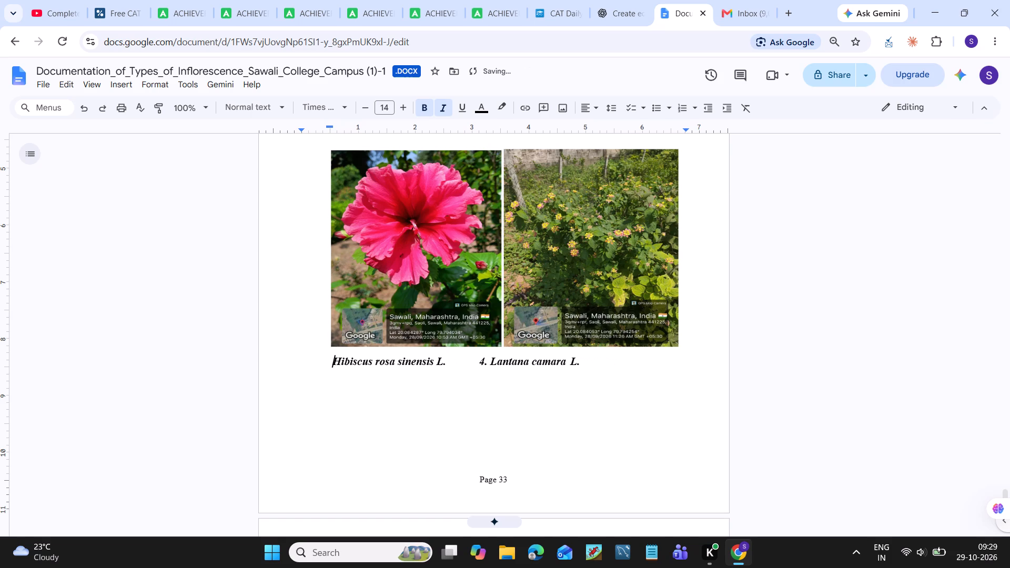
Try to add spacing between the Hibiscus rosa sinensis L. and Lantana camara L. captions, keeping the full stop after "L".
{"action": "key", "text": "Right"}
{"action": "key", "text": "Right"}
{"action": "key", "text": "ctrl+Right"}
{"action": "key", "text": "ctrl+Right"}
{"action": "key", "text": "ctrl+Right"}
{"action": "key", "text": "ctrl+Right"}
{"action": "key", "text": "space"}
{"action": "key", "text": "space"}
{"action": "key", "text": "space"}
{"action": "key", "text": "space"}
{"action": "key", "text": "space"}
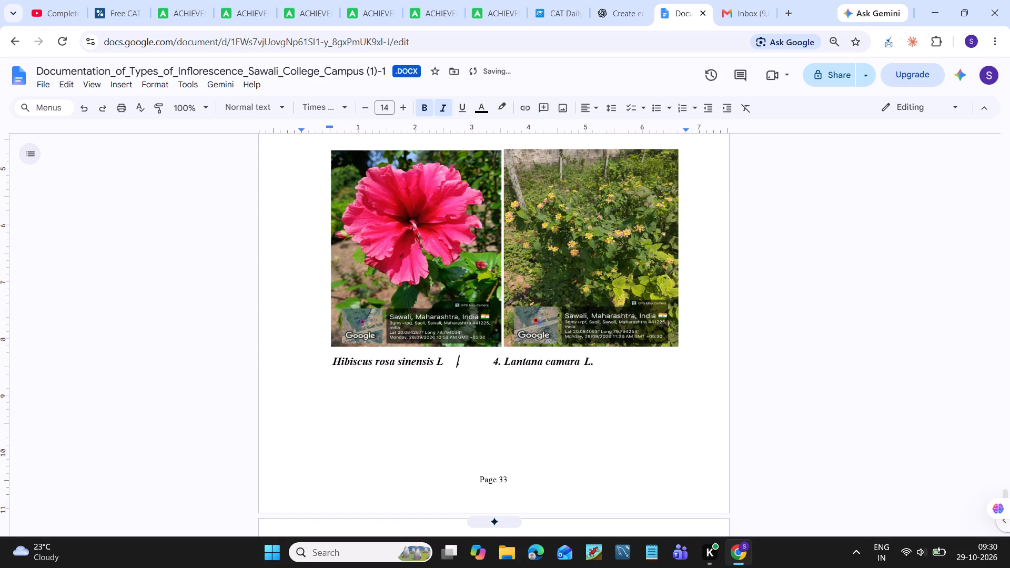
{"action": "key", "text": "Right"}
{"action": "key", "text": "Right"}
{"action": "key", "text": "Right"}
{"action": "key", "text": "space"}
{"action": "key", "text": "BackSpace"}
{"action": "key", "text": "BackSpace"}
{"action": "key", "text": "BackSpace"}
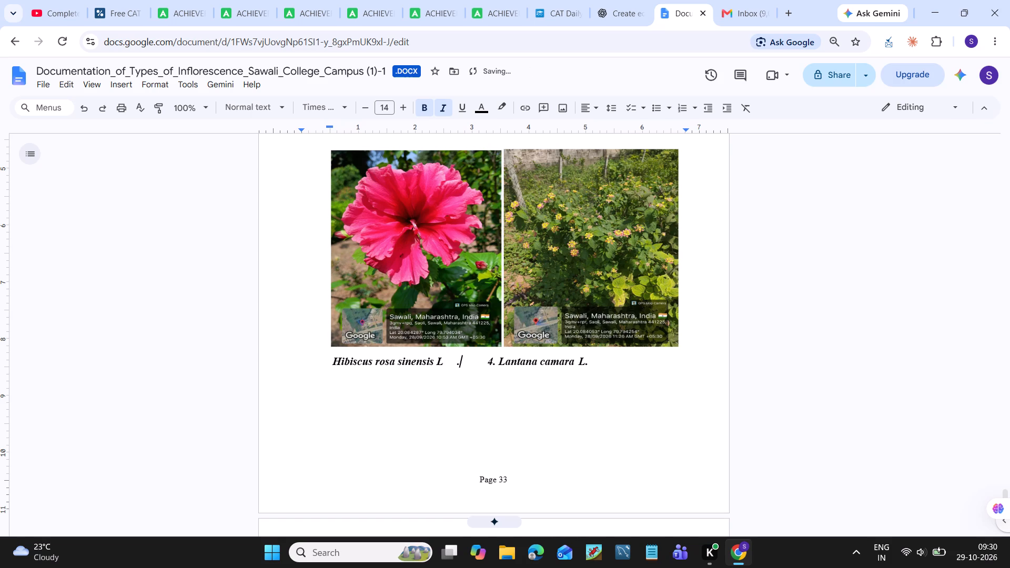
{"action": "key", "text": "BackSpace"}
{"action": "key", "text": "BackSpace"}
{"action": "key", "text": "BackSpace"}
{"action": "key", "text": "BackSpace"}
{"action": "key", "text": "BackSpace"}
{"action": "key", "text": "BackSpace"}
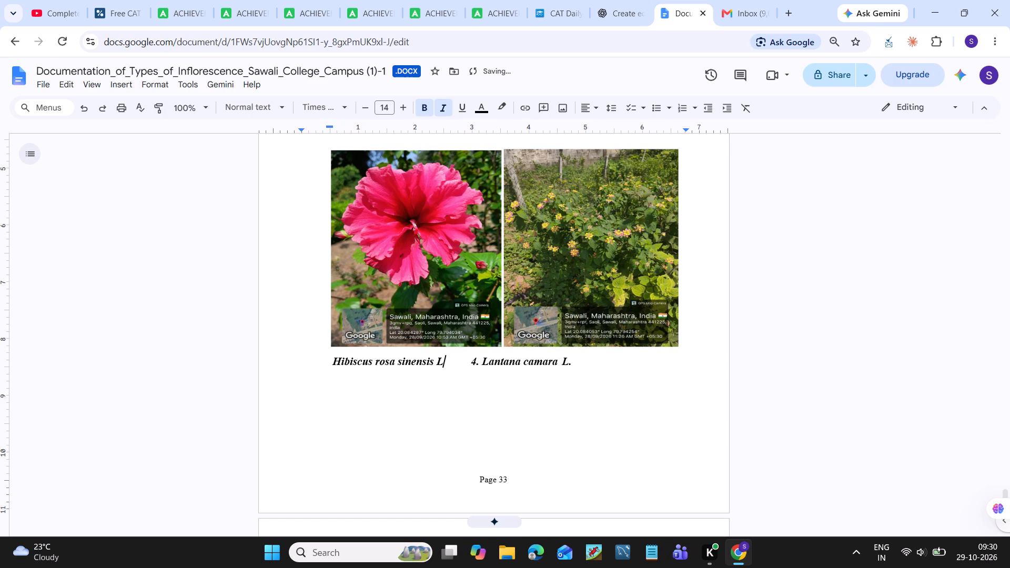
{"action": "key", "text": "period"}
Remove the number "4." from the Lantana camara L. caption and adjust the spaces before it so it starts at its picture's left edge.
{"action": "key", "text": "space"}
{"action": "key", "text": "space"}
{"action": "key", "text": "space"}
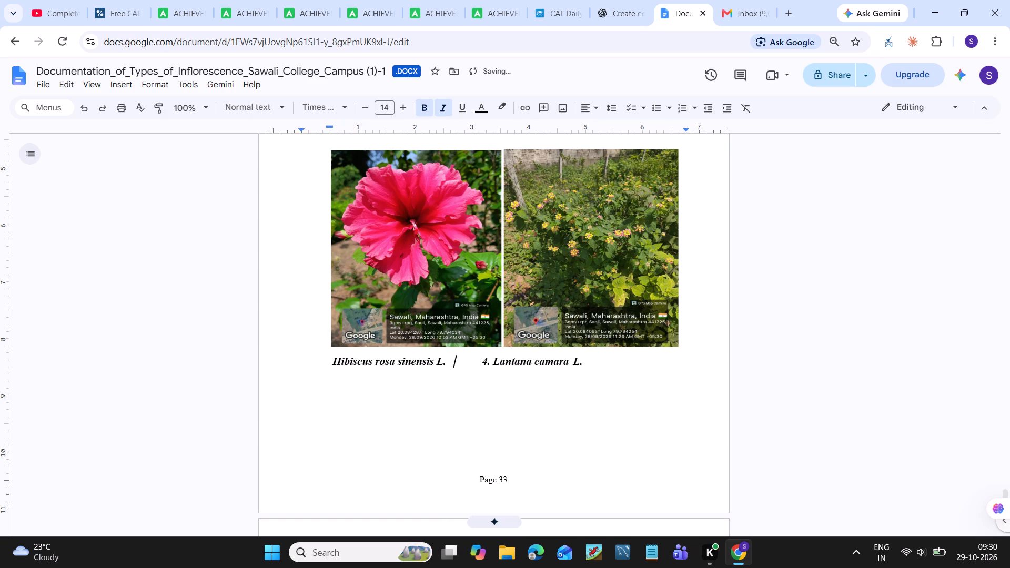
{"action": "key", "text": "Right"}
{"action": "key", "text": "Right"}
{"action": "key", "text": "Right"}
{"action": "key", "text": "Right"}
{"action": "key", "text": "Right"}
{"action": "key", "text": "Right"}
{"action": "key", "text": "Right"}
{"action": "key", "text": "Right"}
{"action": "key", "text": "Right"}
{"action": "key", "text": "Right"}
{"action": "key", "text": "Right"}
{"action": "key", "text": "Right"}
{"action": "key", "text": "Right"}
{"action": "key", "text": "Right"}
{"action": "key", "text": "Right"}
{"action": "key", "text": "Right"}
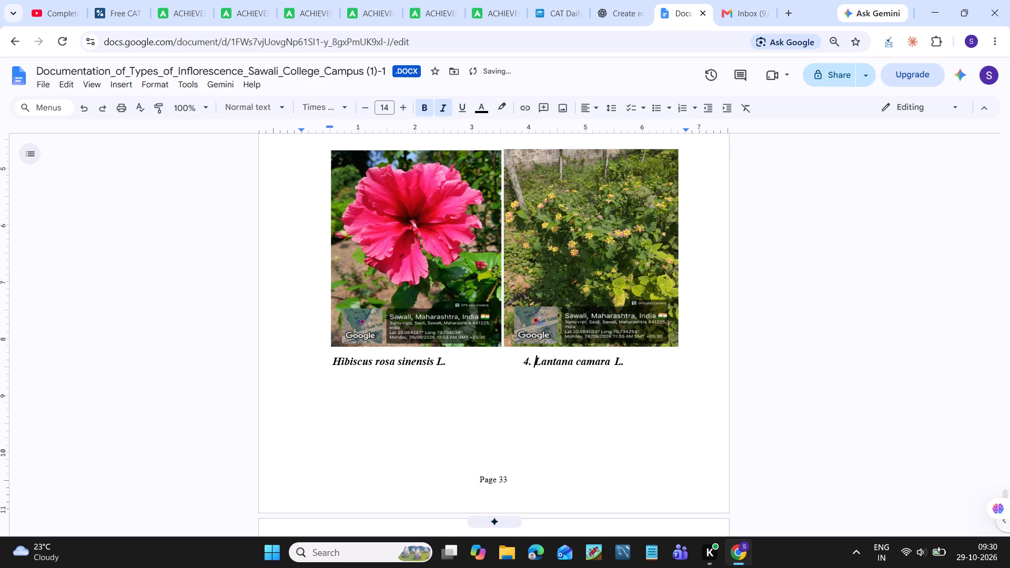
{"action": "key", "text": "Left"}
{"action": "key", "text": "Left"}
{"action": "key", "text": "Left"}
{"action": "key", "text": "BackSpace"}
{"action": "key", "text": "BackSpace"}
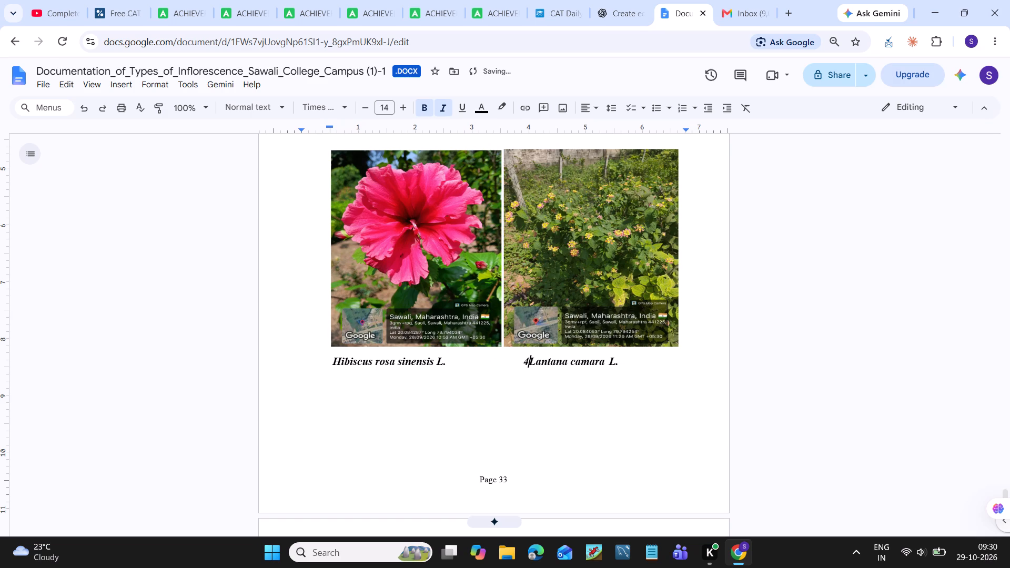
{"action": "key", "text": "BackSpace"}
{"action": "key", "text": "BackSpace"}
{"action": "key", "text": "BackSpace"}
{"action": "key", "text": "BackSpace"}
{"action": "key", "text": "BackSpace"}
{"action": "key", "text": "BackSpace"}
{"action": "key", "text": "BackSpace"}
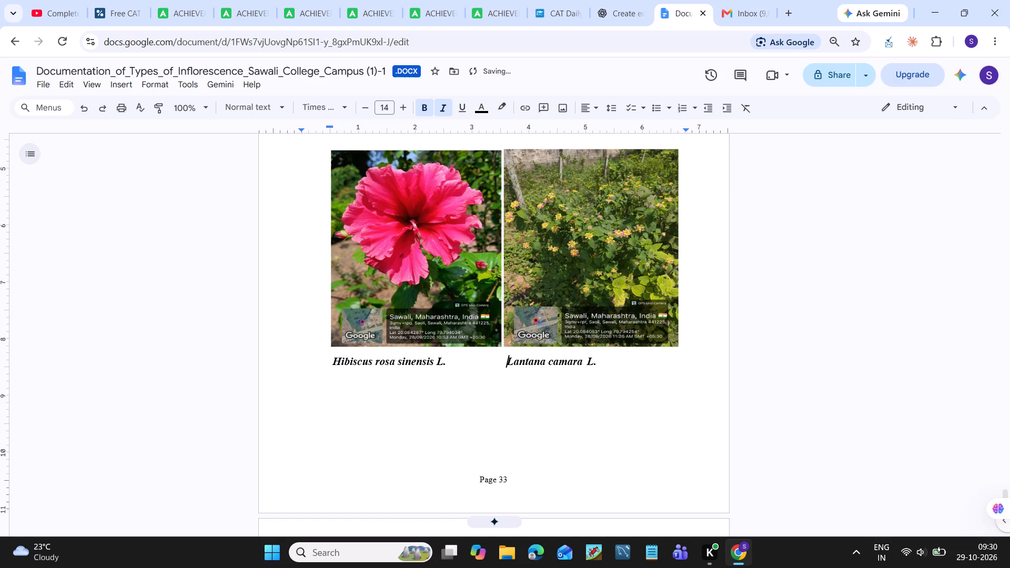
{"action": "key", "text": "BackSpace"}
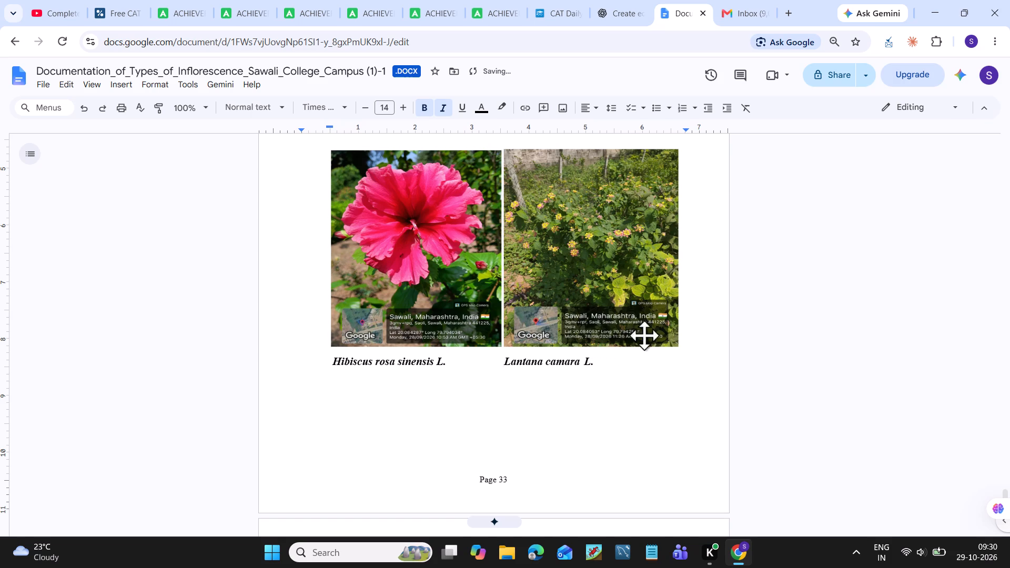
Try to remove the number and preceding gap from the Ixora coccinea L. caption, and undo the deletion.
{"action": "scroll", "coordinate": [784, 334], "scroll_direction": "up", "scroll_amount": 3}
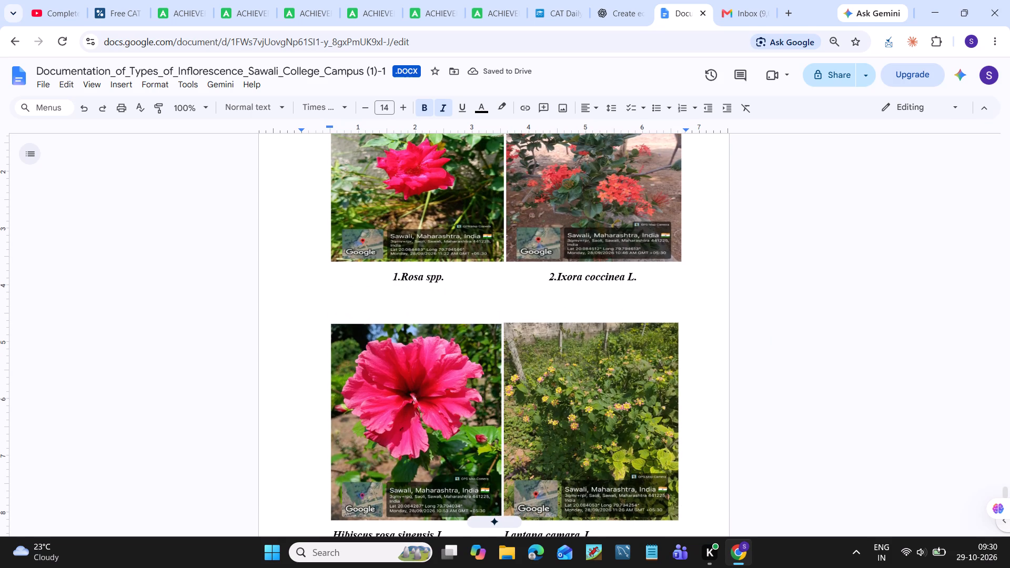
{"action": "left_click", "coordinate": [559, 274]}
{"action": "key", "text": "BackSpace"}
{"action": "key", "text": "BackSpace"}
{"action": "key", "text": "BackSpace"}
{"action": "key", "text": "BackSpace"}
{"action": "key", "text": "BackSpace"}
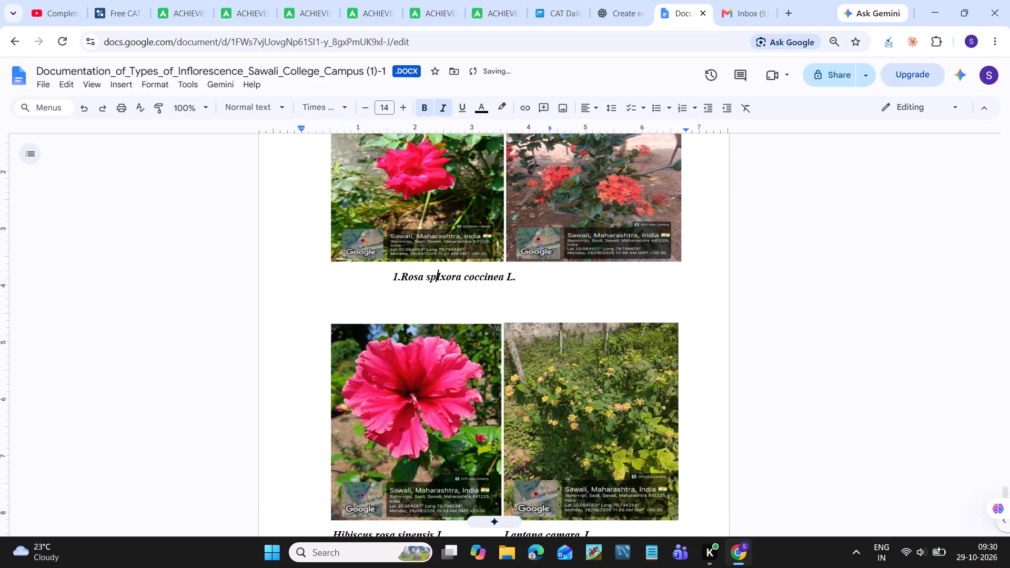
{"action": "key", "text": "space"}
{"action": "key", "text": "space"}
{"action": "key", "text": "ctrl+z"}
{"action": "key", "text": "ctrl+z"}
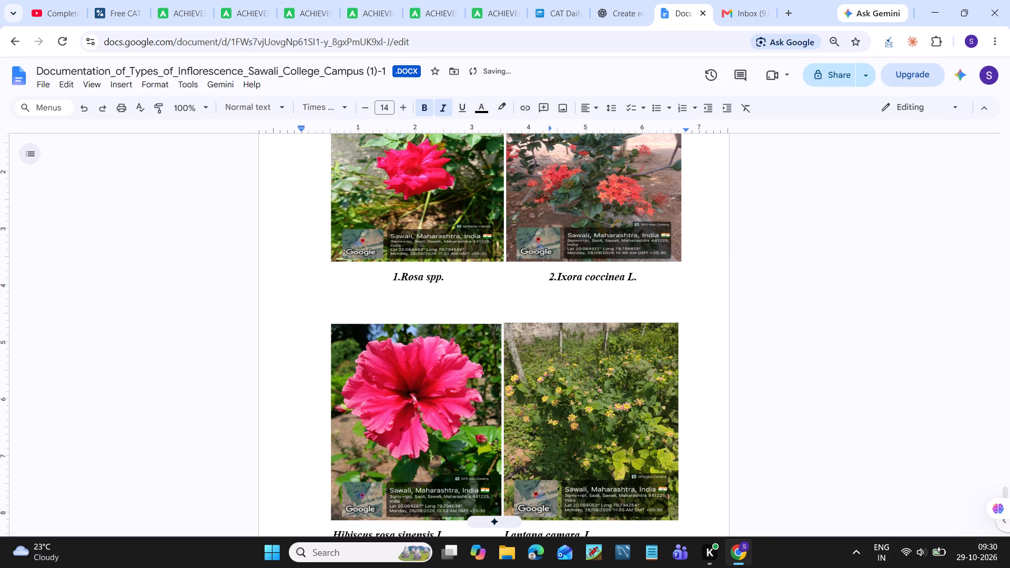
Remove the number "2." and the gap before it from the Ixora coccinea L. caption.
{"action": "key", "text": "BackSpace"}
{"action": "key", "text": "BackSpace"}
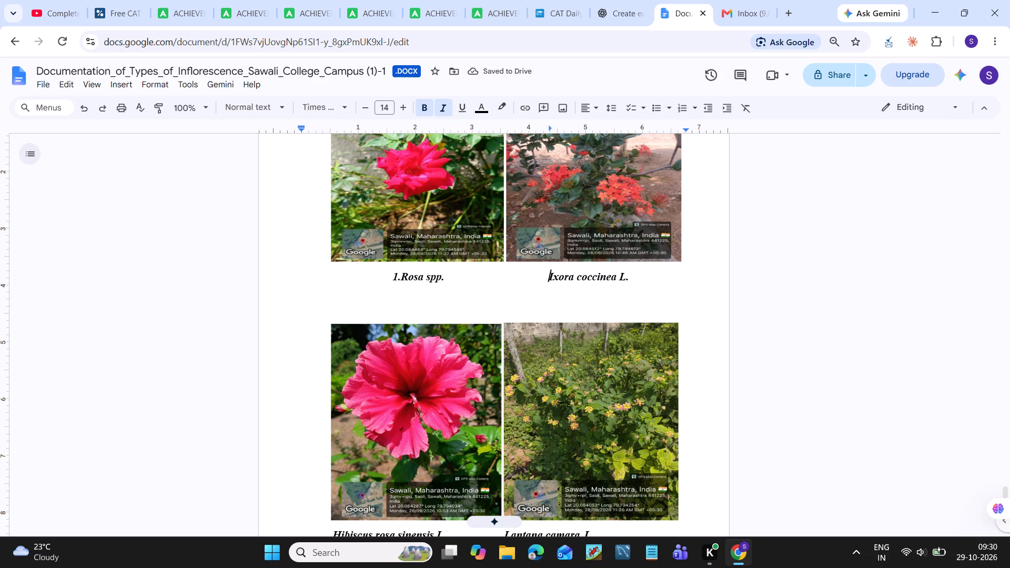
{"action": "left_click", "coordinate": [581, 111]}
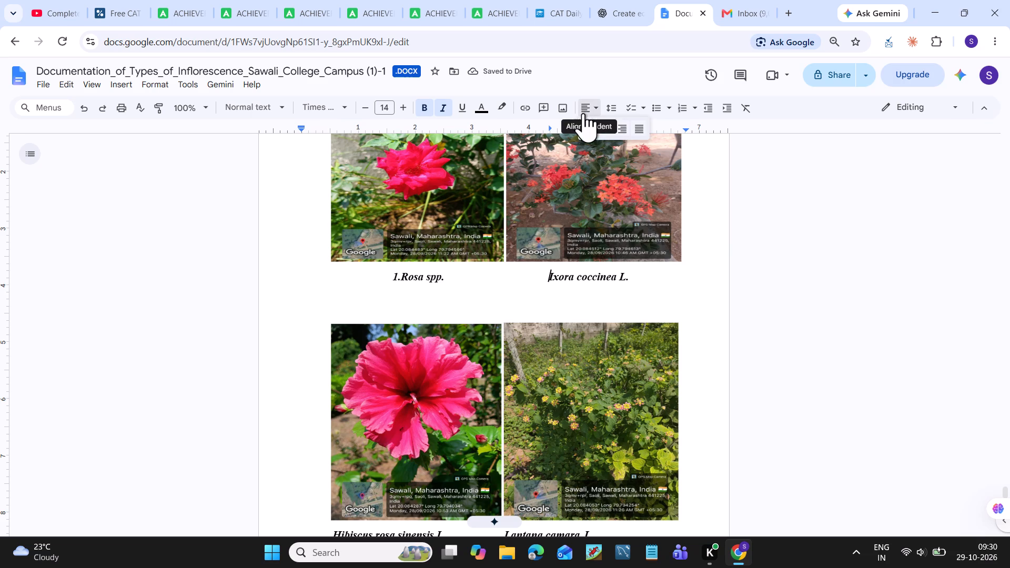
{"action": "left_click", "coordinate": [514, 277]}
{"action": "key", "text": "BackSpace"}
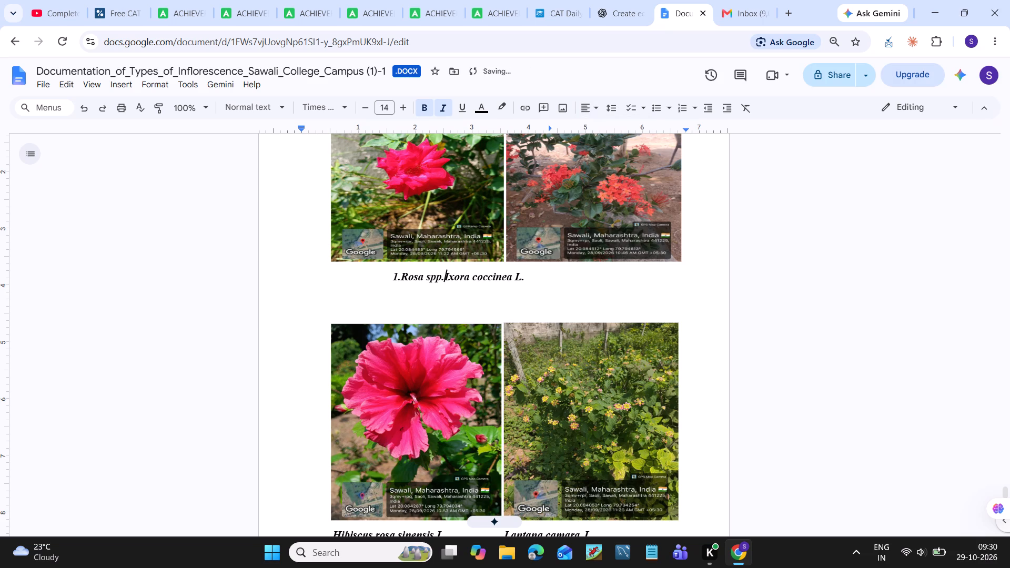
Remove the number "1." and the leading spaces from the Rosa spp. caption so it starts near its picture's left edge.
{"action": "left_click", "coordinate": [398, 281]}
{"action": "key", "text": "Right"}
{"action": "key", "text": "BackSpace"}
{"action": "key", "text": "BackSpace"}
{"action": "key", "text": "BackSpace"}
{"action": "key", "text": "BackSpace"}
{"action": "key", "text": "BackSpace"}
{"action": "key", "text": "BackSpace"}
{"action": "key", "text": "BackSpace"}
{"action": "key", "text": "BackSpace"}
{"action": "key", "text": "BackSpace"}
{"action": "key", "text": "BackSpace"}
{"action": "key", "text": "BackSpace"}
{"action": "key", "text": "BackSpace"}
{"action": "key", "text": "BackSpace"}
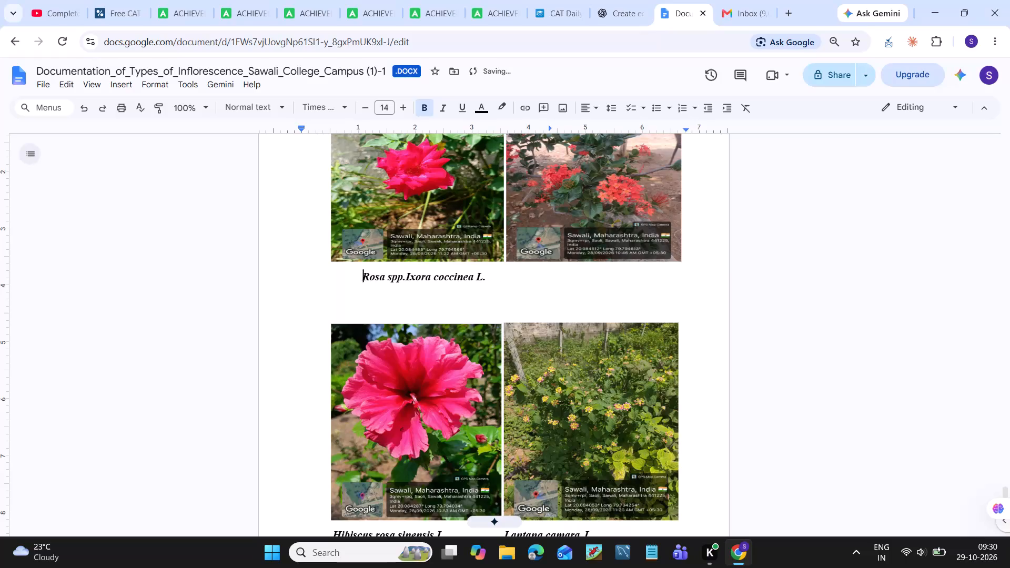
{"action": "key", "text": "BackSpace"}
{"action": "key", "text": "BackSpace"}
{"action": "key", "text": "BackSpace"}
{"action": "key", "text": "BackSpace"}
{"action": "key", "text": "BackSpace"}
{"action": "key", "text": "BackSpace"}
{"action": "key", "text": "BackSpace"}
{"action": "key", "text": "BackSpace"}
{"action": "key", "text": "BackSpace"}
{"action": "key", "text": "BackSpace"}
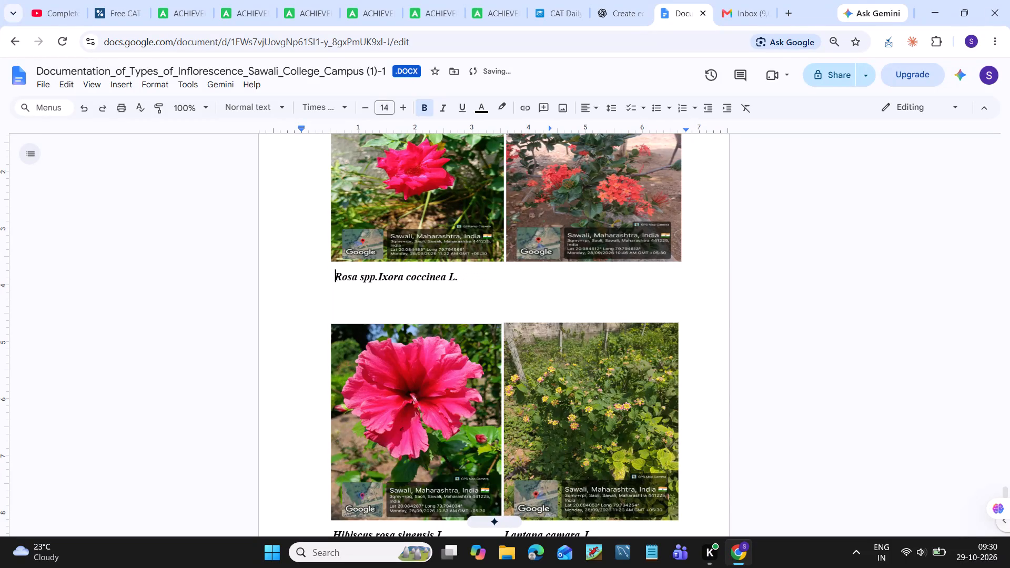
Insert spaces after the Rosa spp. caption so the Ixora coccinea L. caption starts at its own picture's left edge.
{"action": "key", "text": "Right"}
{"action": "key", "text": "Right"}
{"action": "key", "text": "Right"}
{"action": "key", "text": "Right"}
{"action": "key", "text": "Right"}
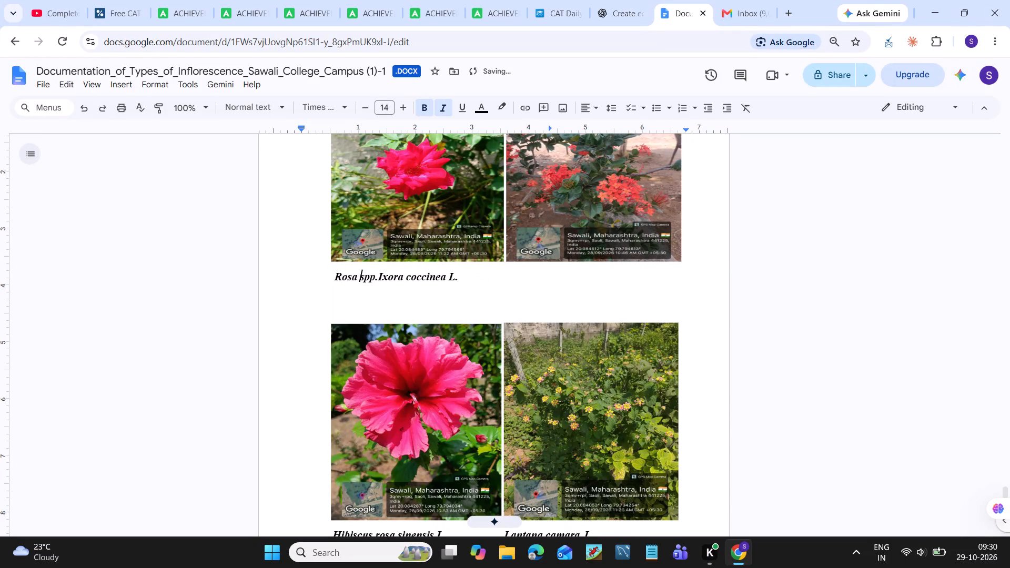
{"action": "key", "text": "Right"}
{"action": "key", "text": "Right"}
{"action": "key", "text": "Right"}
{"action": "key", "text": "Right"}
{"action": "key", "text": "space"}
{"action": "key", "text": "space"}
{"action": "key", "text": "space"}
{"action": "key", "text": "space"}
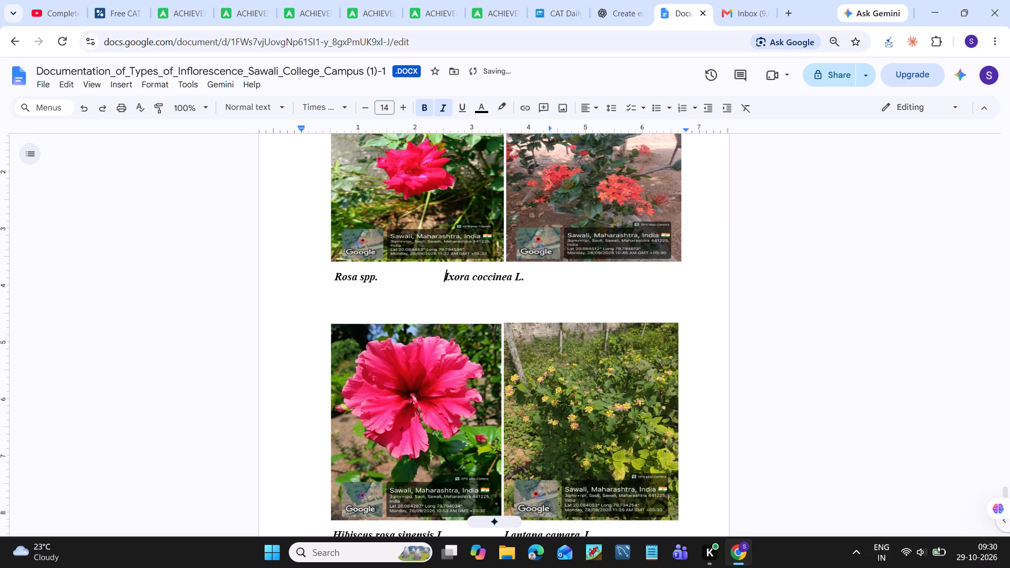
{"action": "key", "text": "space"}
{"action": "key", "text": "space"}
{"action": "key", "text": "space"}
{"action": "key", "text": "space"}
{"action": "key", "text": "space"}
{"action": "key", "text": "space"}
{"action": "key", "text": "space"}
{"action": "key", "text": "space"}
{"action": "key", "text": "space"}
{"action": "key", "text": "space"}
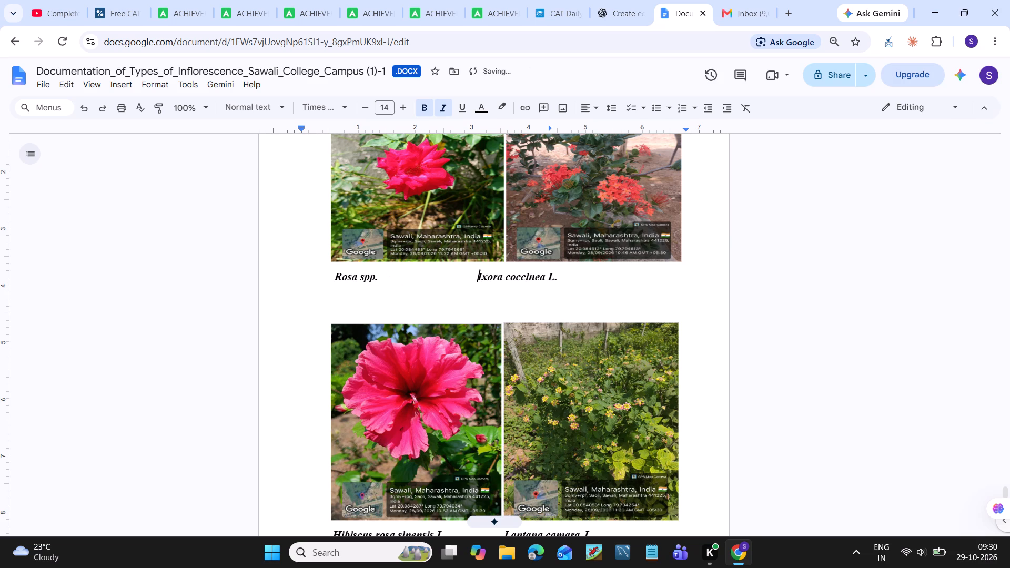
{"action": "key", "text": "space"}
{"action": "key", "text": "space"}
{"action": "key", "text": "space"}
{"action": "key", "text": "space"}
{"action": "key", "text": "space"}
{"action": "key", "text": "space"}
{"action": "key", "text": "space"}
{"action": "key", "text": "space"}
{"action": "key", "text": "space"}
{"action": "key", "text": "space"}
{"action": "key", "text": "space"}
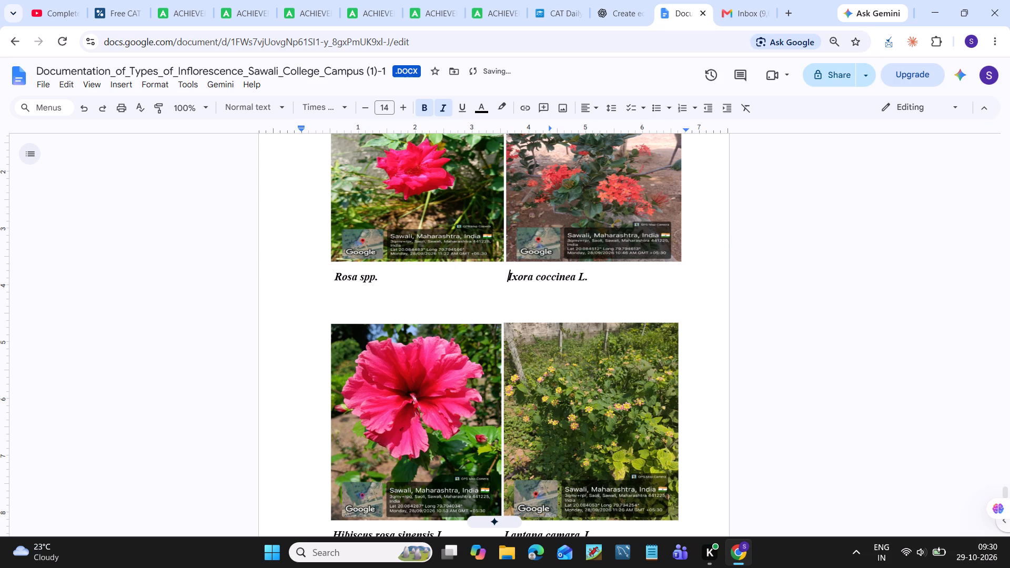
Look through the plates and go back over the references, observation table and species pages to check their formatting.
{"action": "scroll", "coordinate": [521, 283], "scroll_direction": "up", "scroll_amount": 5}
{"action": "scroll", "coordinate": [521, 283], "scroll_direction": "down", "scroll_amount": 4}
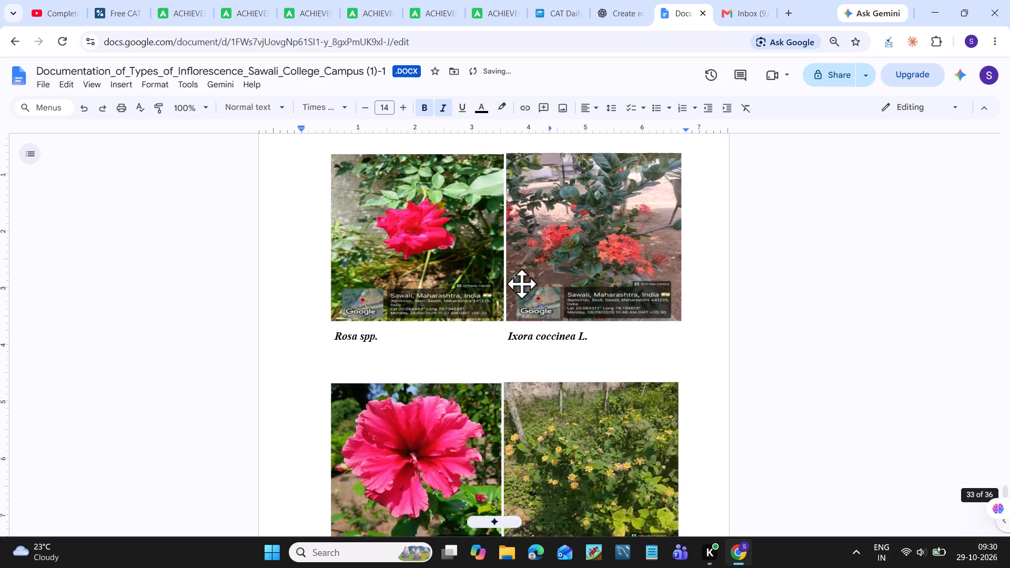
{"action": "scroll", "coordinate": [521, 283], "scroll_direction": "down", "scroll_amount": 10}
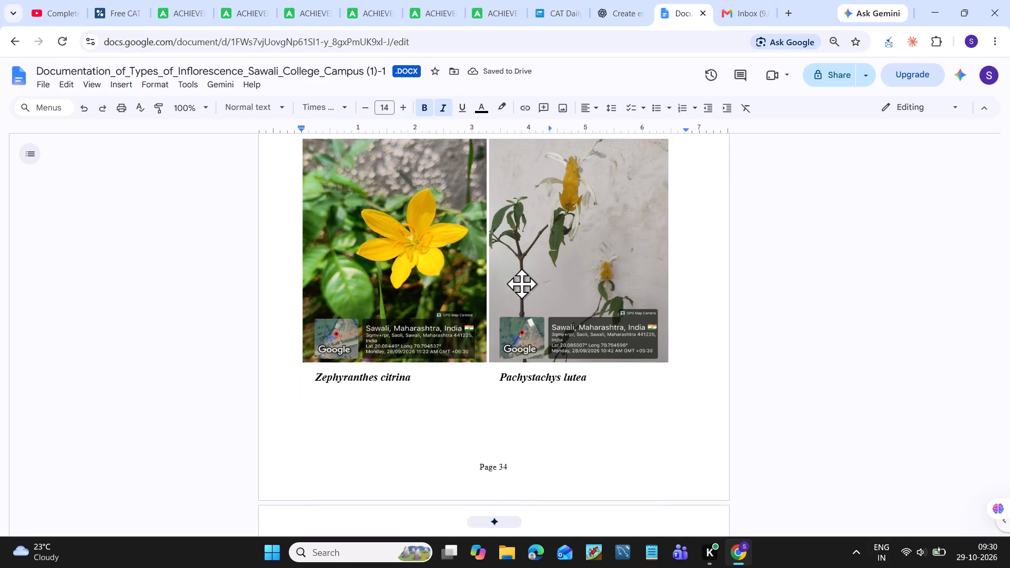
{"action": "scroll", "coordinate": [521, 283], "scroll_direction": "down", "scroll_amount": 9}
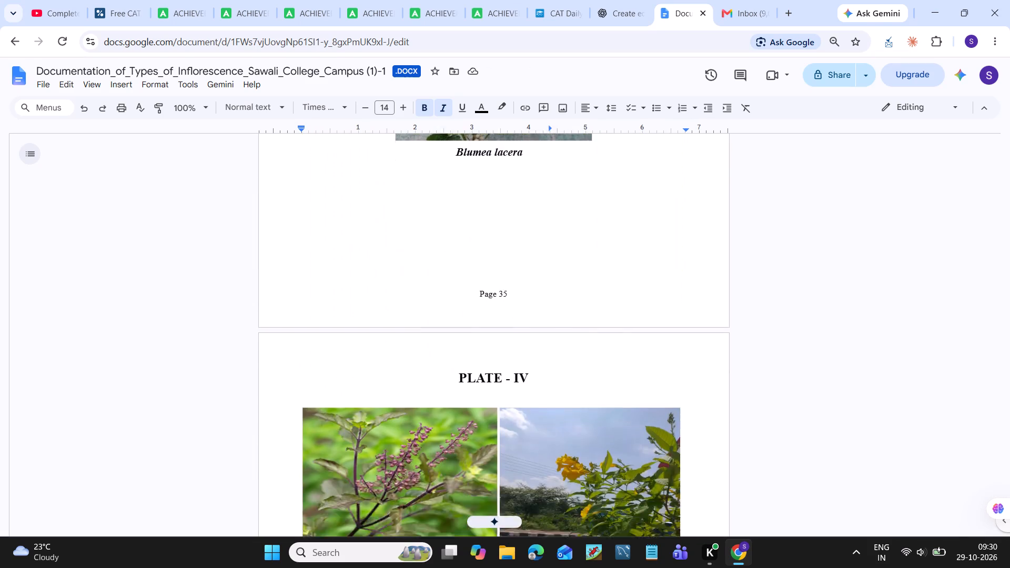
{"action": "scroll", "coordinate": [521, 283], "scroll_direction": "down", "scroll_amount": 8}
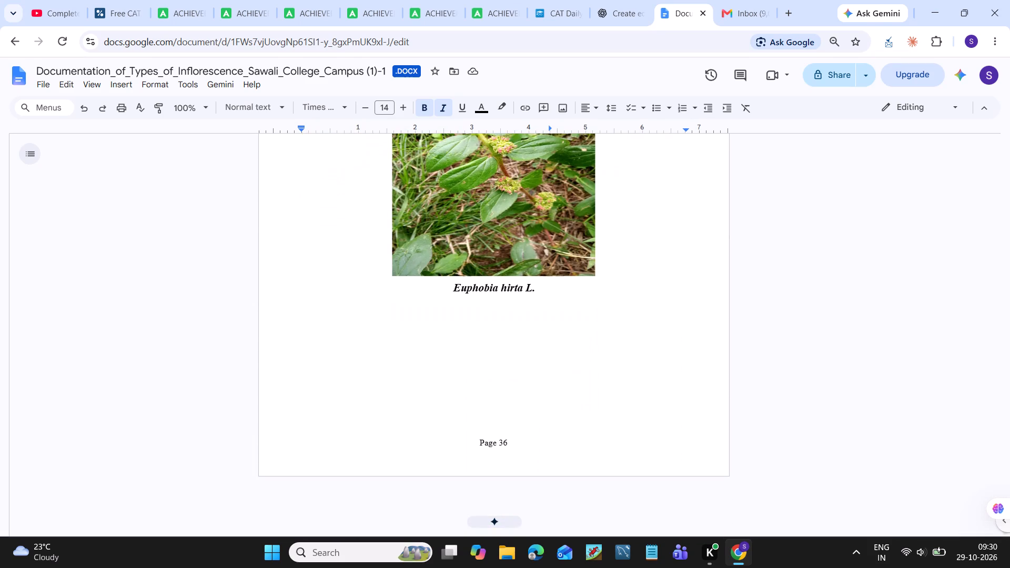
{"action": "scroll", "coordinate": [521, 283], "scroll_direction": "up", "scroll_amount": 20}
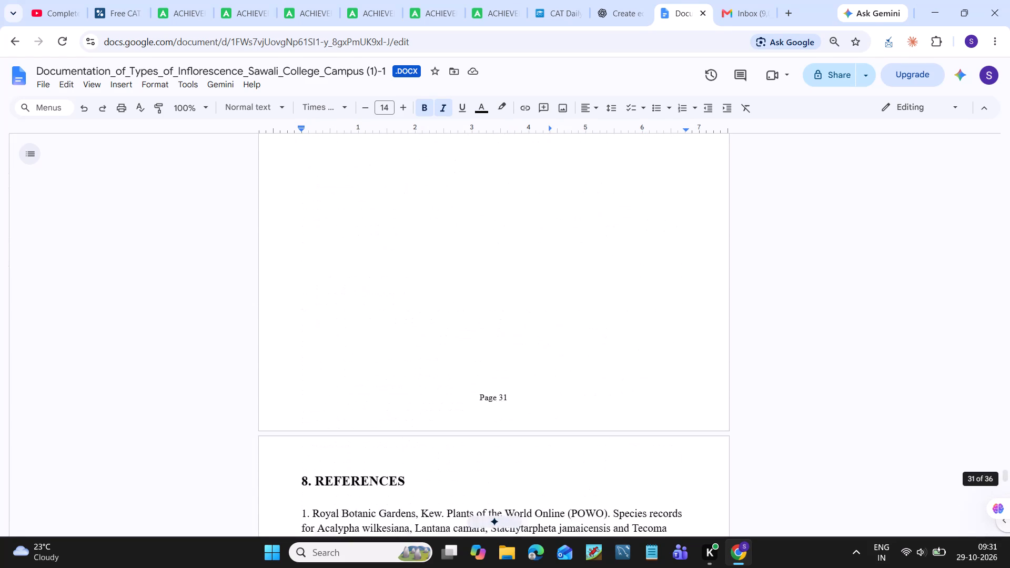
{"action": "scroll", "coordinate": [521, 283], "scroll_direction": "up", "scroll_amount": 20}
{"action": "scroll", "coordinate": [521, 283], "scroll_direction": "up", "scroll_amount": 1}
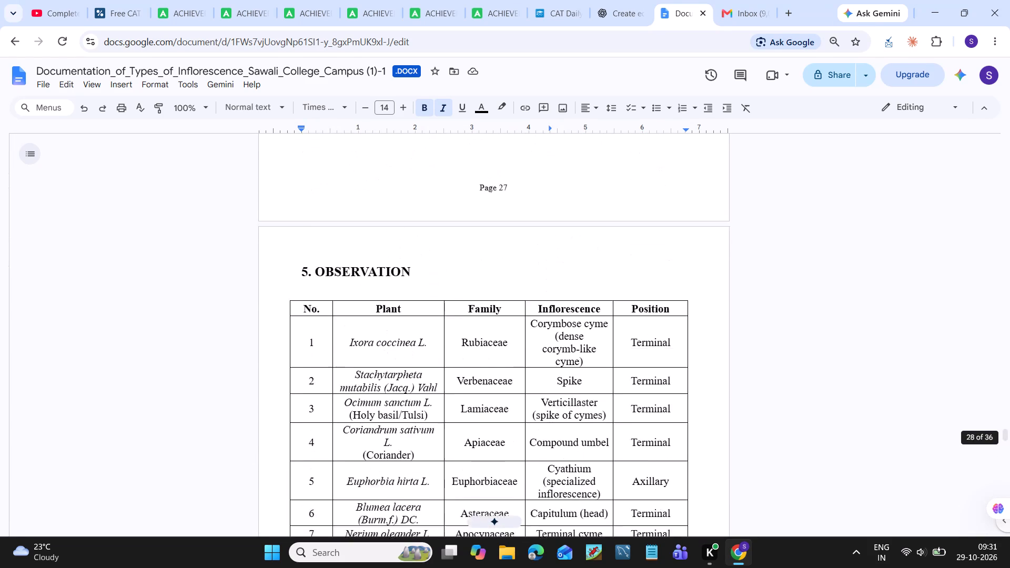
{"action": "scroll", "coordinate": [521, 283], "scroll_direction": "up", "scroll_amount": 19}
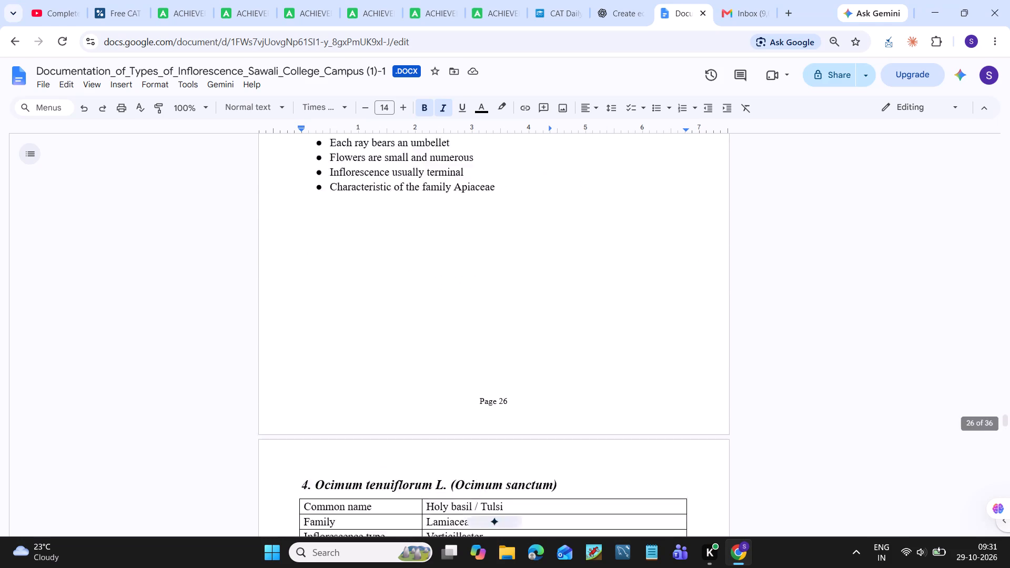
{"action": "scroll", "coordinate": [521, 283], "scroll_direction": "up", "scroll_amount": 18}
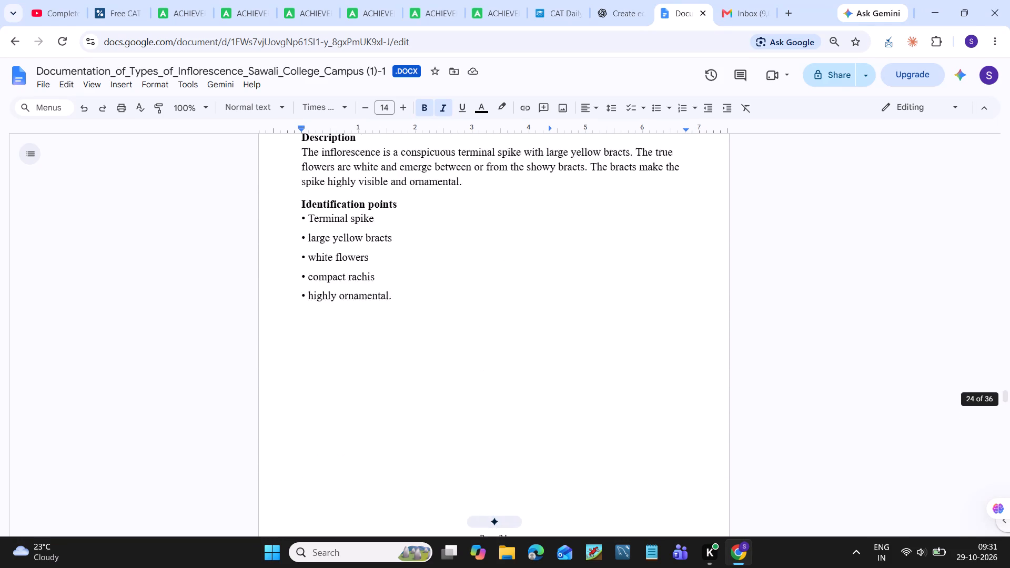
{"action": "scroll", "coordinate": [521, 283], "scroll_direction": "up", "scroll_amount": 14}
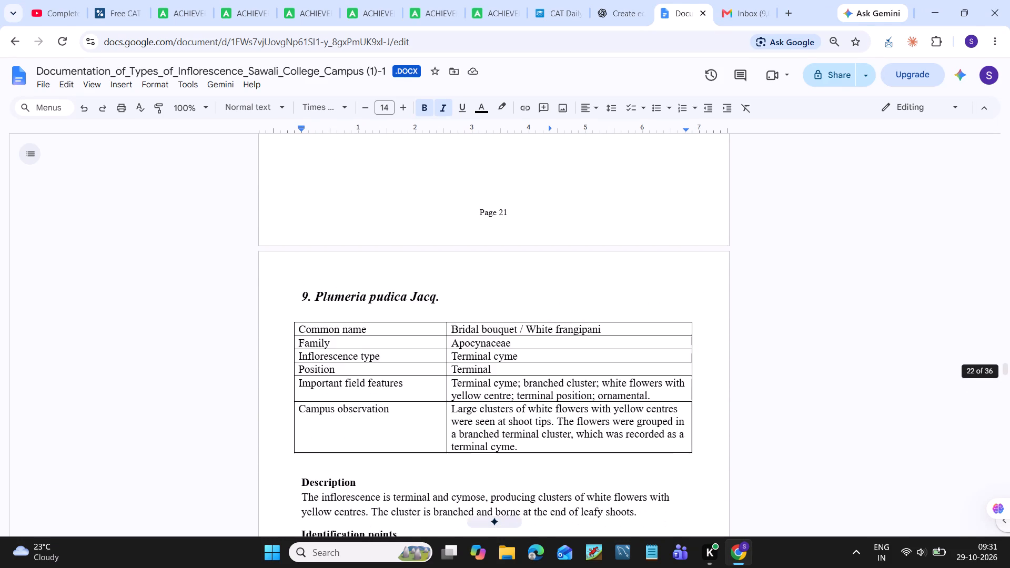
Make the first-column labels, Common name through Campus observation, bold in the Zephyranthes citrina Baker table.
{"action": "scroll", "coordinate": [521, 283], "scroll_direction": "down", "scroll_amount": 1}
{"action": "scroll", "coordinate": [405, 255], "scroll_direction": "down", "scroll_amount": 1}
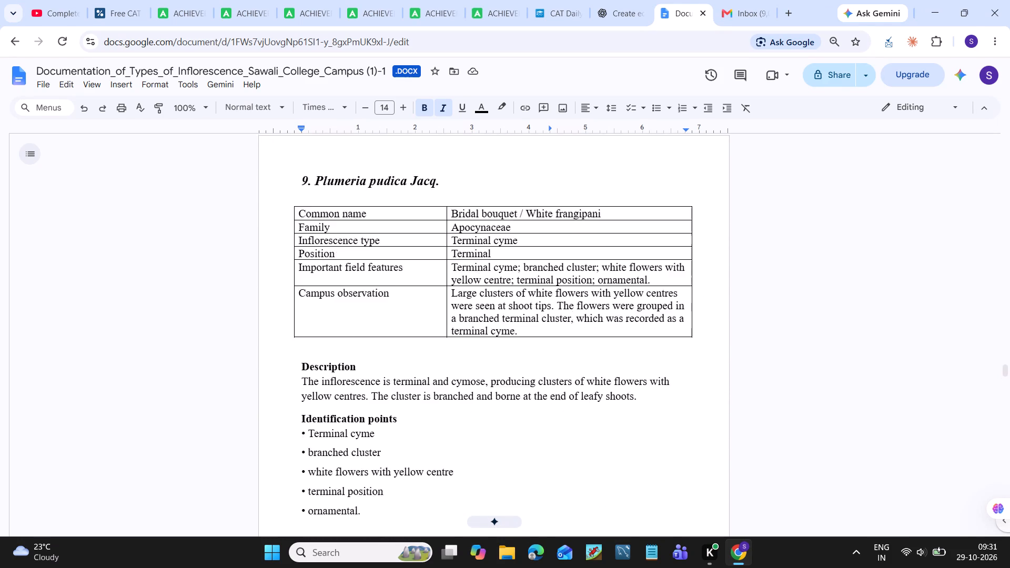
{"action": "scroll", "coordinate": [405, 255], "scroll_direction": "down", "scroll_amount": 9}
{"action": "scroll", "coordinate": [405, 255], "scroll_direction": "up", "scroll_amount": 4}
{"action": "scroll", "coordinate": [405, 255], "scroll_direction": "down", "scroll_amount": 1}
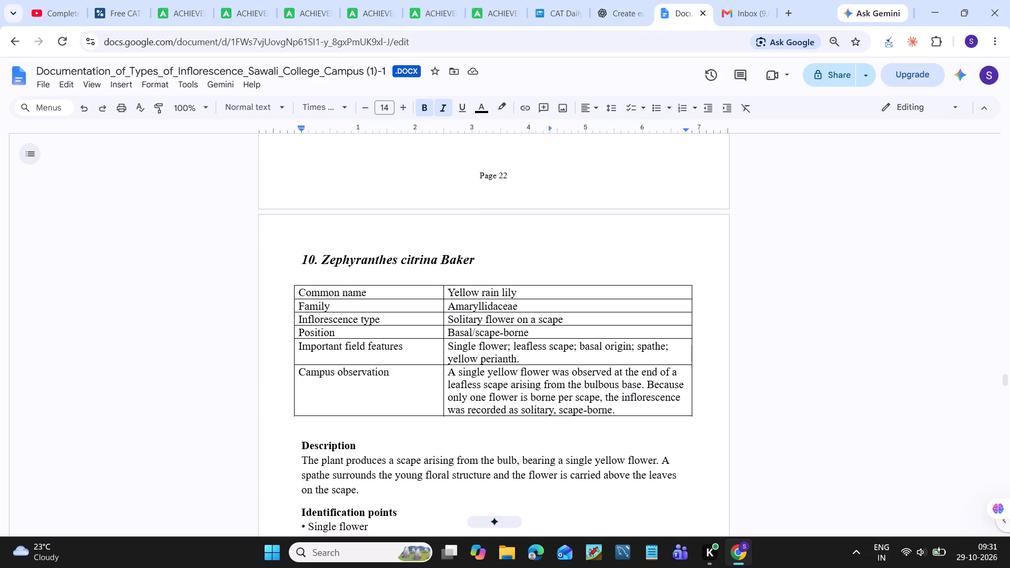
{"action": "left_click_drag", "start_coordinate": [405, 382], "coordinate": [300, 307]}
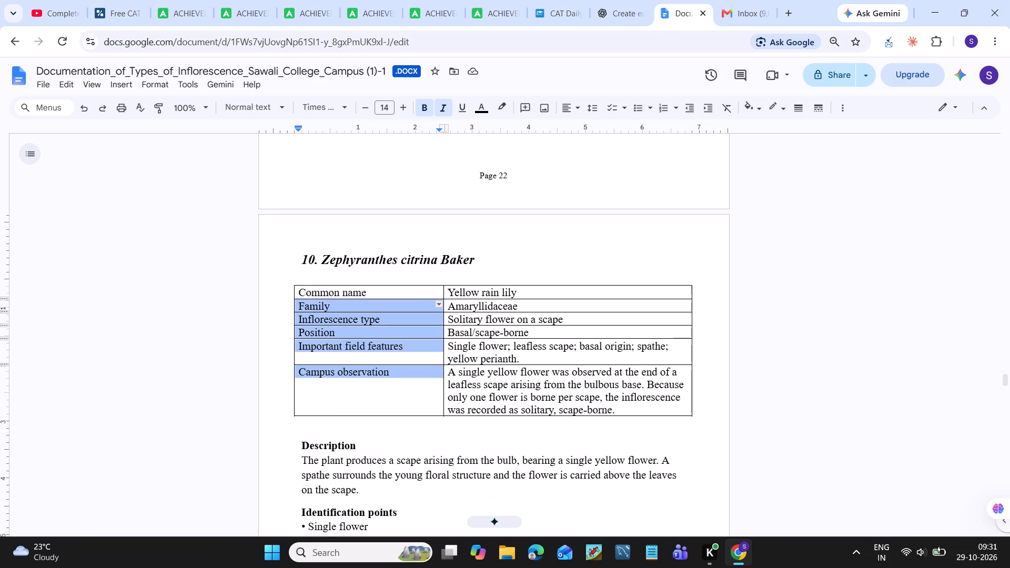
{"action": "left_click_drag", "start_coordinate": [300, 307], "coordinate": [296, 296]}
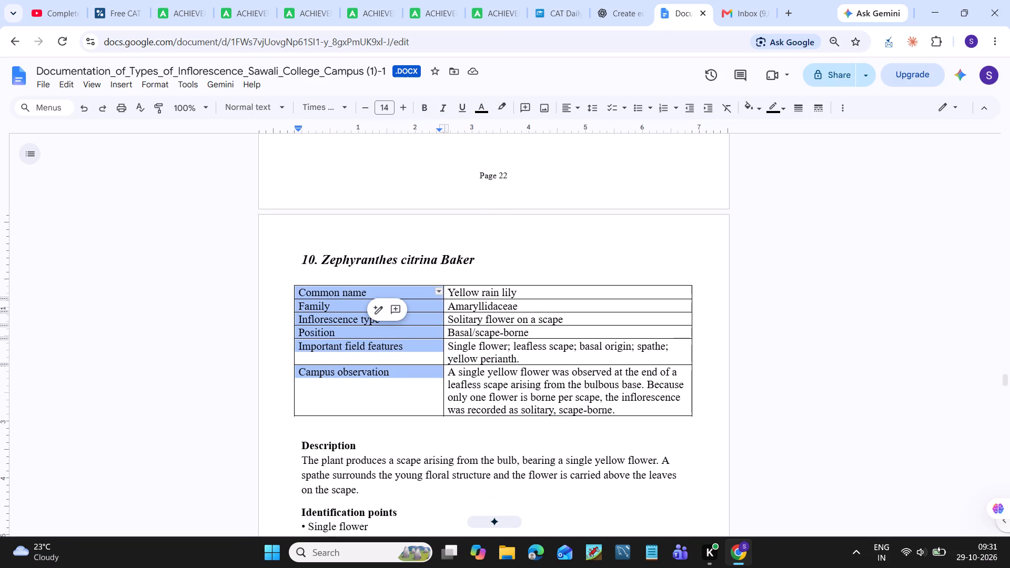
{"action": "key", "text": "ctrl+b"}
{"action": "left_click", "coordinate": [583, 233]}
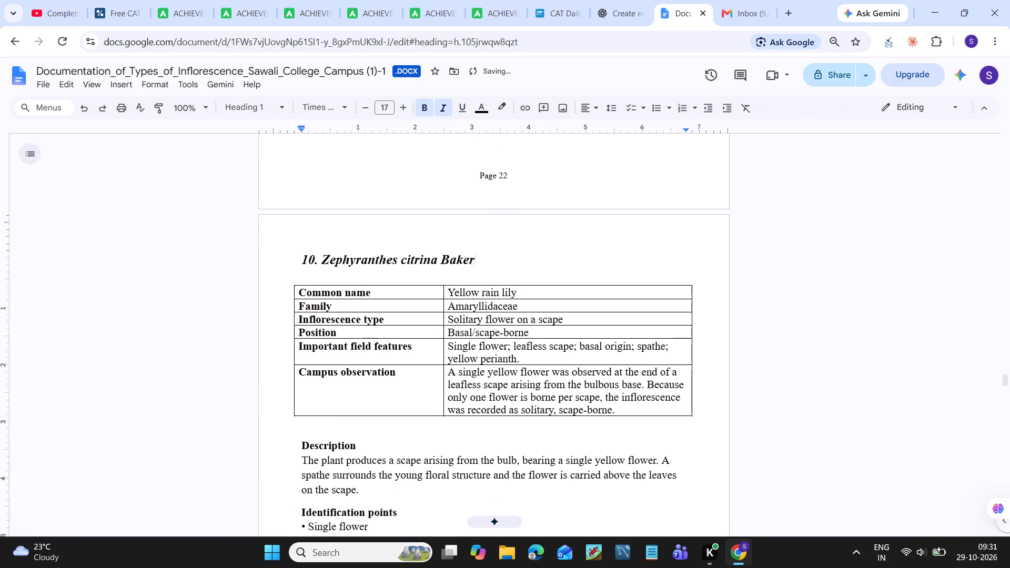
Make all first-column labels, Common name through Campus observation, bold in the Plumeria pudica Jacq. table.
{"action": "scroll", "coordinate": [561, 286], "scroll_direction": "down", "scroll_amount": 3}
{"action": "scroll", "coordinate": [561, 286], "scroll_direction": "up", "scroll_amount": 4}
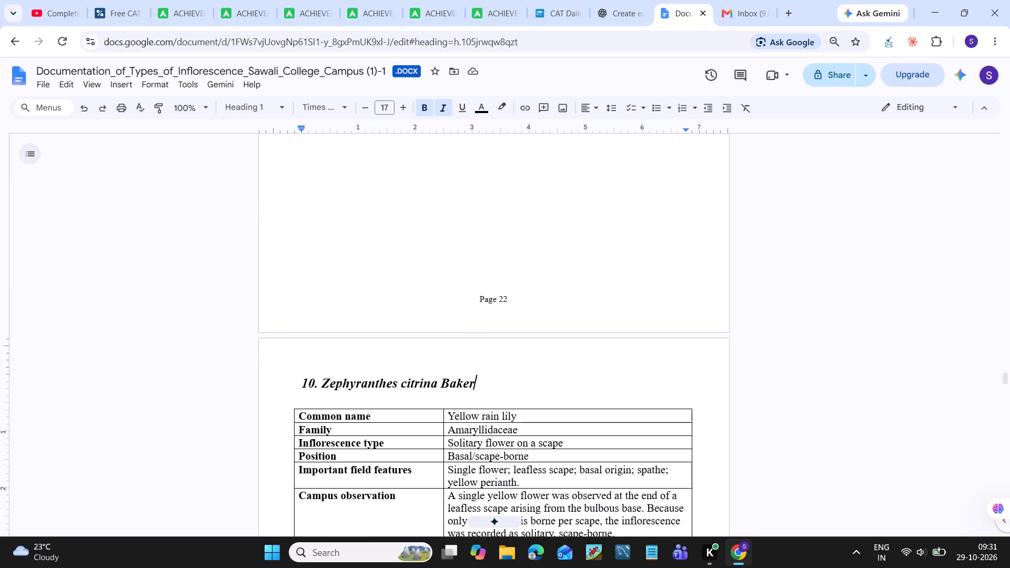
{"action": "scroll", "coordinate": [561, 286], "scroll_direction": "up", "scroll_amount": 7}
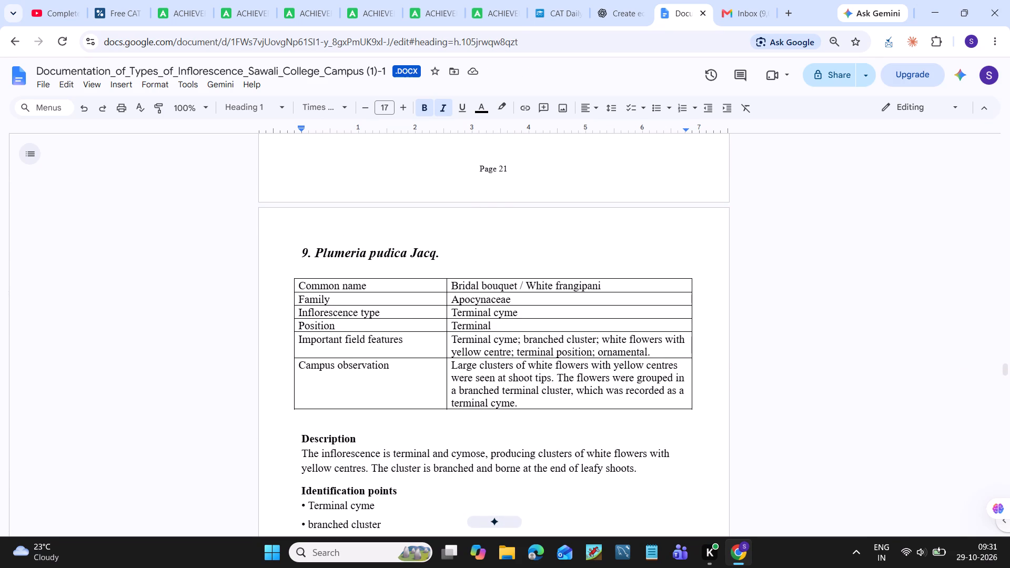
{"action": "left_click_drag", "start_coordinate": [417, 368], "coordinate": [289, 278]}
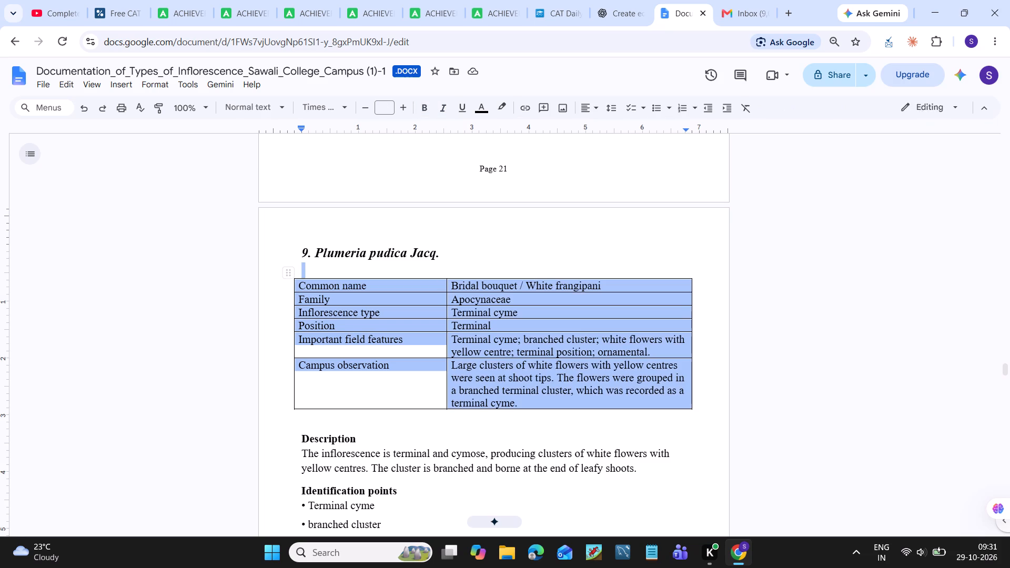
{"action": "left_click", "coordinate": [346, 318]}
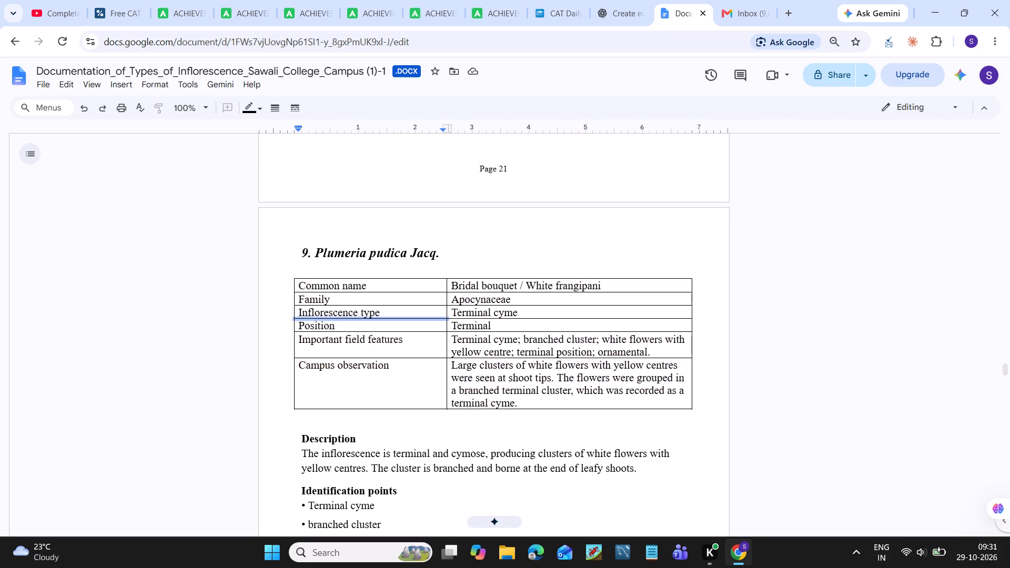
{"action": "left_click_drag", "start_coordinate": [407, 371], "coordinate": [301, 290]}
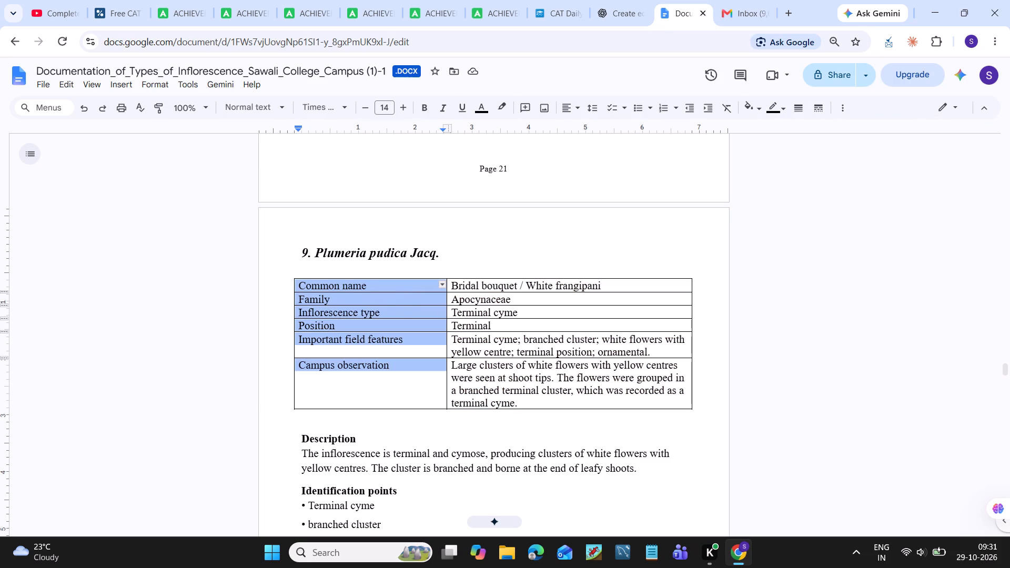
{"action": "key", "text": "ctrl+v"}
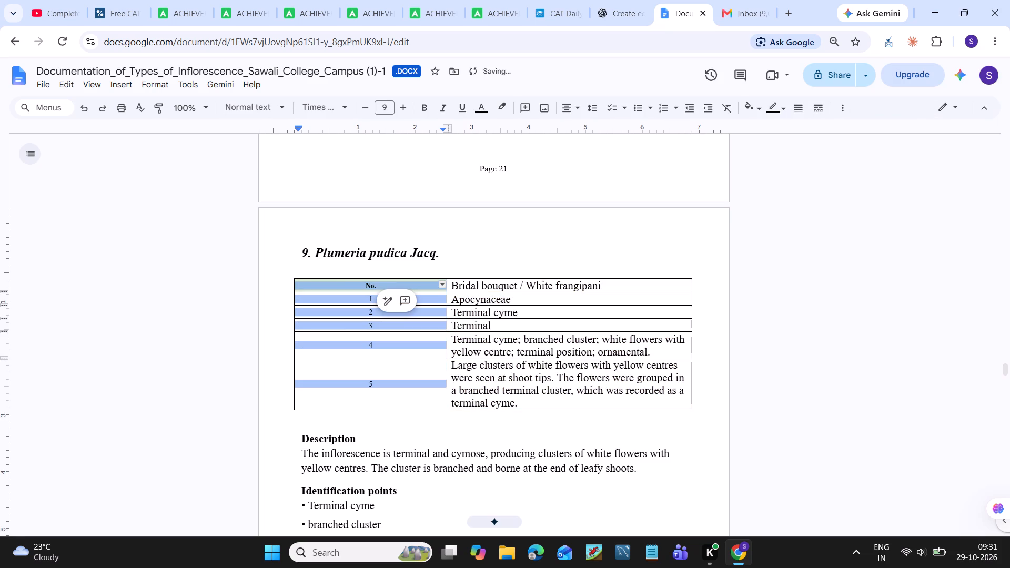
{"action": "key", "text": "ctrl+z"}
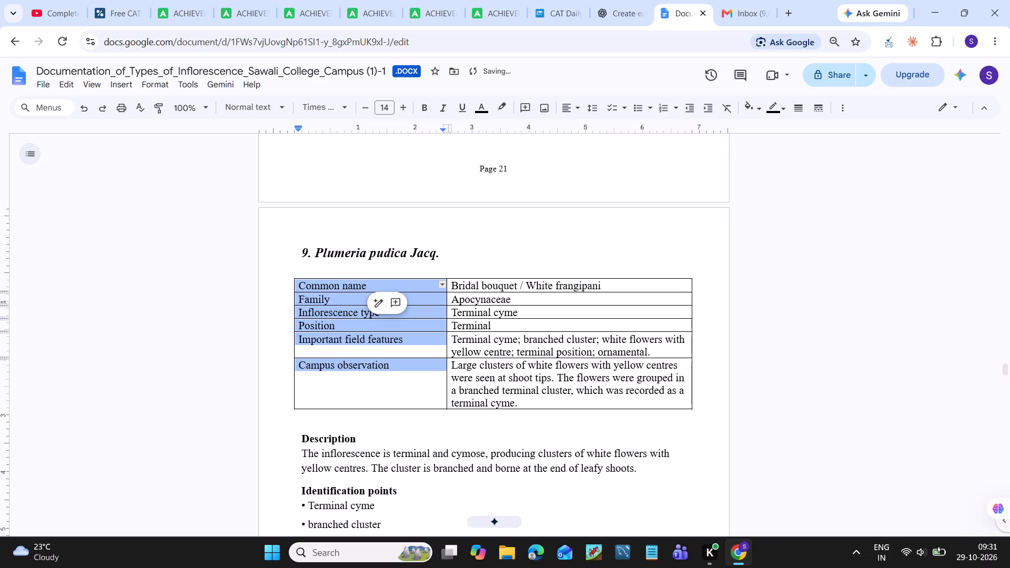
{"action": "key", "text": "ctrl+b"}
Make all first-column labels, Common name through Campus observation, bold in the Lantana camara L. table.
{"action": "scroll", "coordinate": [534, 233], "scroll_direction": "up", "scroll_amount": 5}
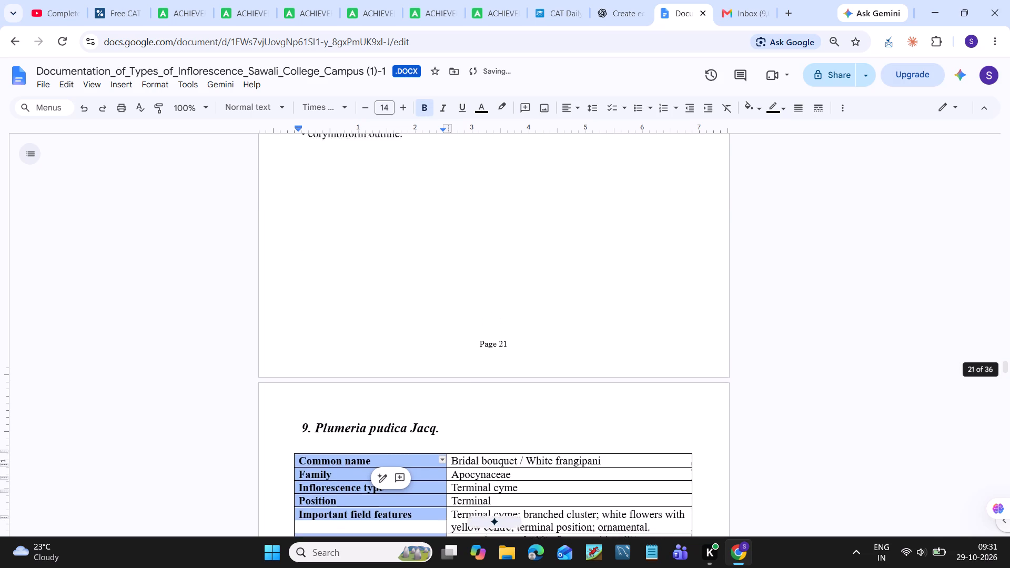
{"action": "scroll", "coordinate": [534, 233], "scroll_direction": "up", "scroll_amount": 4}
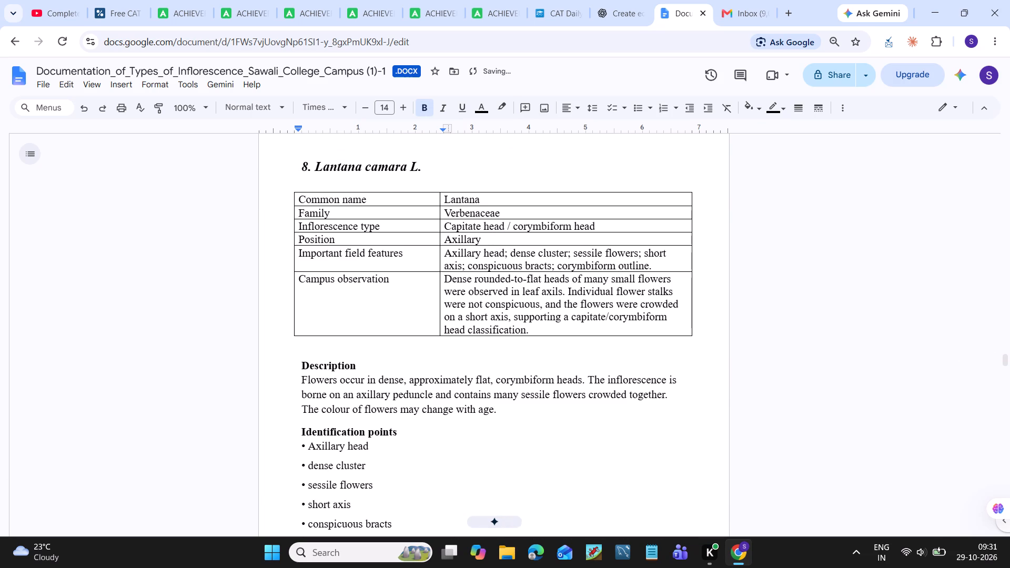
{"action": "left_click_drag", "start_coordinate": [415, 286], "coordinate": [305, 199]}
{"action": "key", "text": "ctrl+b"}
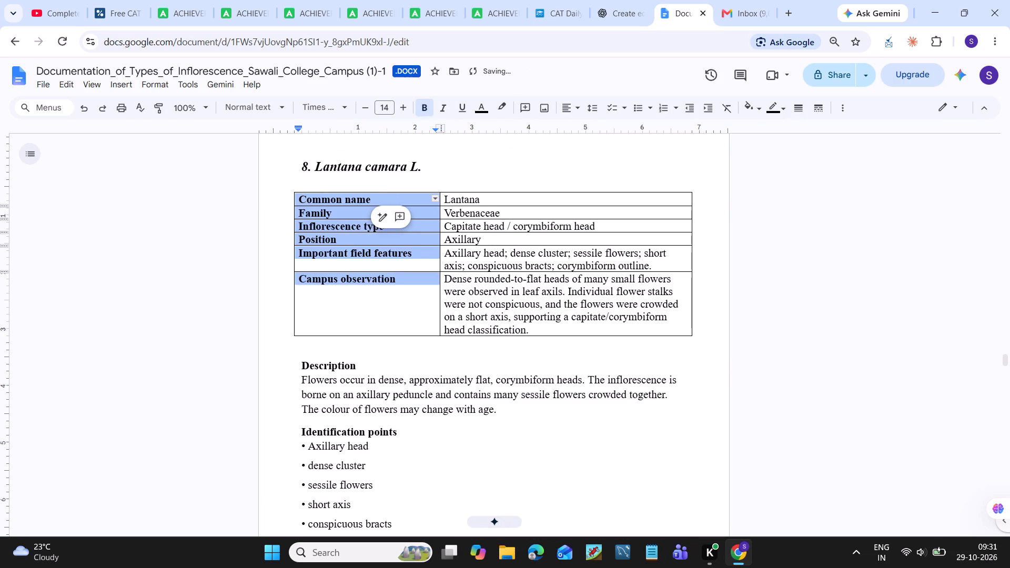
{"action": "left_click", "coordinate": [538, 177]}
Make all first-column labels, Common name through Campus observation, bold in the Tecoma stans table.
{"action": "scroll", "coordinate": [538, 177], "scroll_direction": "up", "scroll_amount": 3}
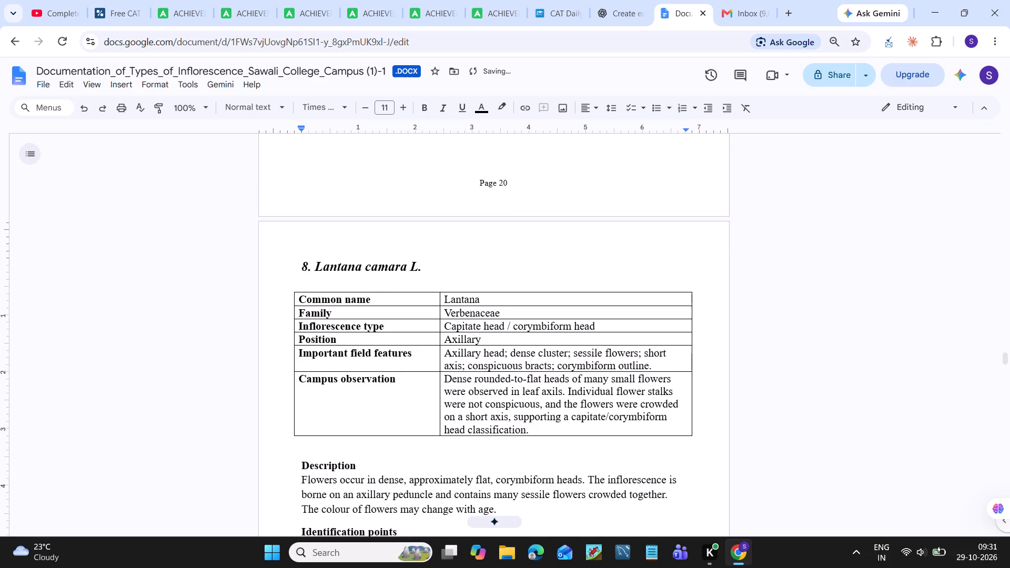
{"action": "scroll", "coordinate": [538, 177], "scroll_direction": "up", "scroll_amount": 5}
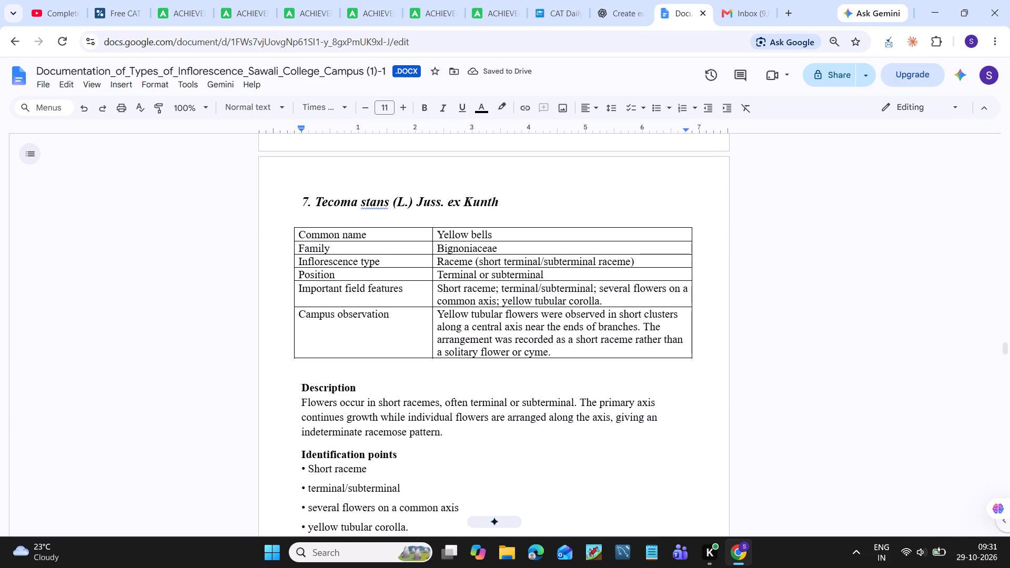
{"action": "left_click_drag", "start_coordinate": [411, 316], "coordinate": [298, 233]}
{"action": "key", "text": "ctrl+b"}
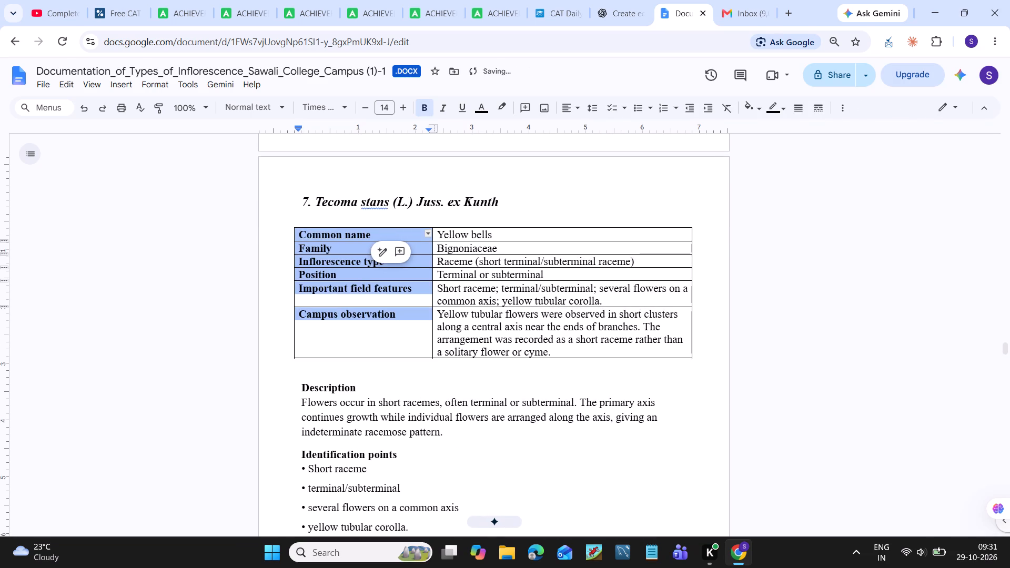
Make all first-column labels, Common name through Campus observation, bold in the Hibiscus rosa-sinensis L. table.
{"action": "scroll", "coordinate": [534, 212], "scroll_direction": "up", "scroll_amount": 9}
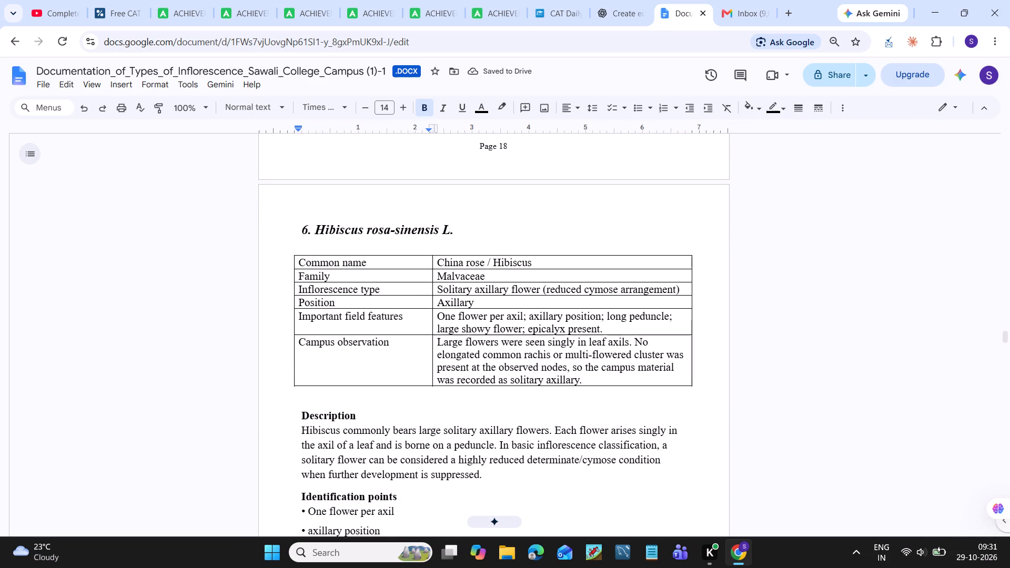
{"action": "left_click_drag", "start_coordinate": [403, 372], "coordinate": [292, 267]}
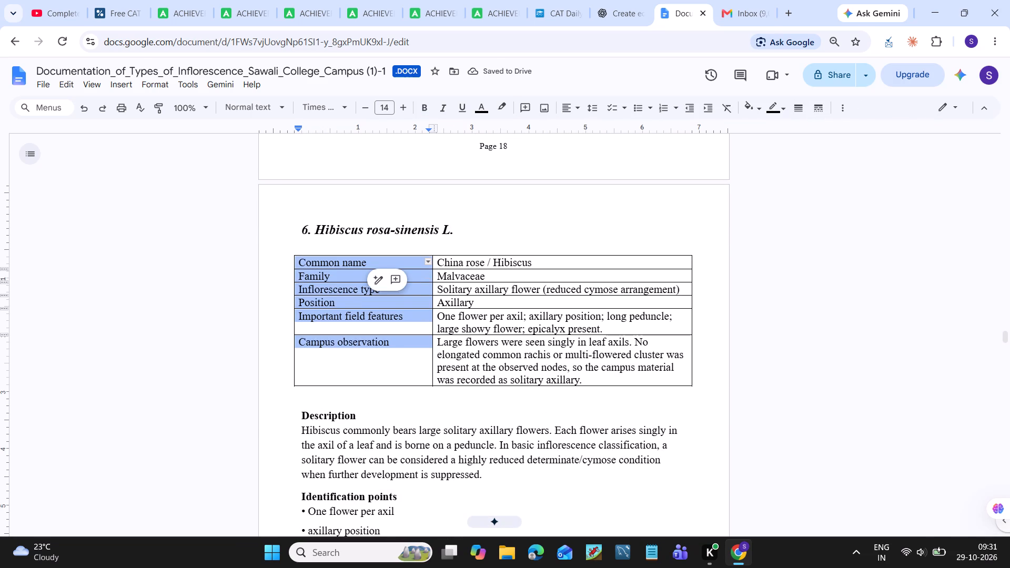
{"action": "key", "text": "ctrl+b"}
Make all first-column labels, Common name through Campus observation, bold in the Nerium oleander L. table.
{"action": "scroll", "coordinate": [480, 226], "scroll_direction": "up", "scroll_amount": 9}
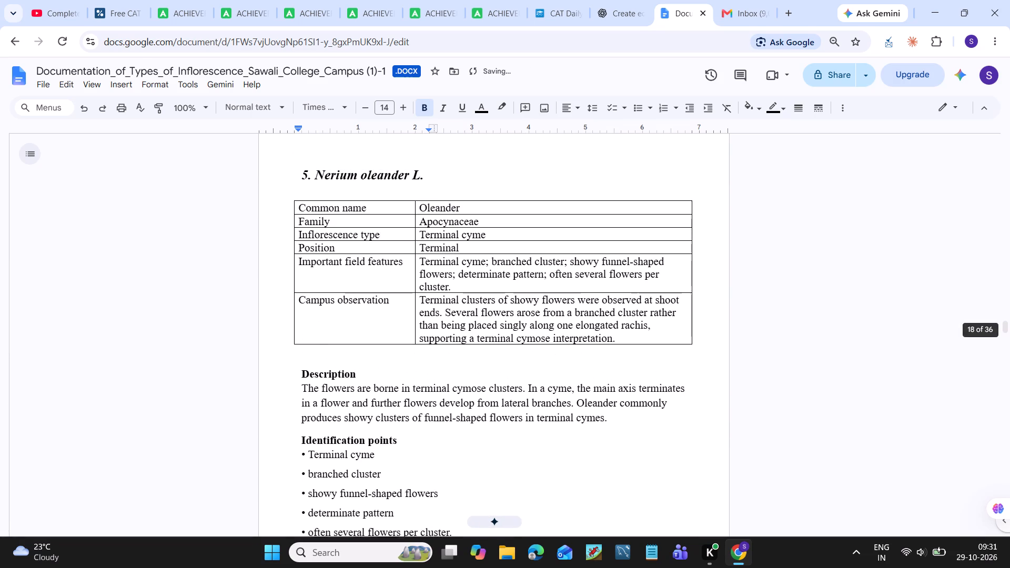
{"action": "left_click_drag", "start_coordinate": [385, 318], "coordinate": [287, 220]}
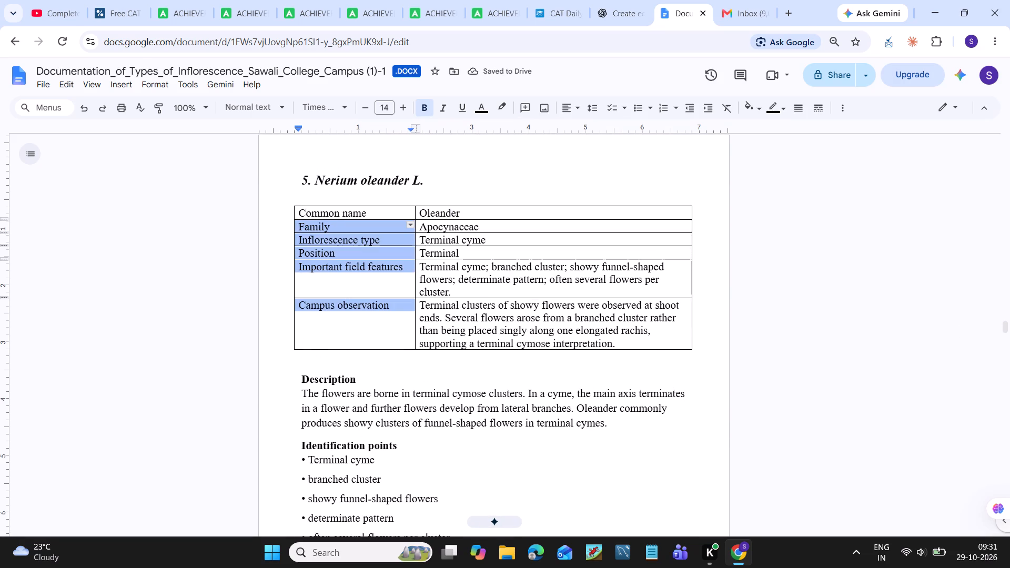
{"action": "left_click_drag", "start_coordinate": [287, 220], "coordinate": [287, 216]}
{"action": "key", "text": "ctrl+b"}
Make all first-column labels, Common name through Campus observation, bold in the Euphorbia hirta L. table.
{"action": "scroll", "coordinate": [513, 189], "scroll_direction": "up", "scroll_amount": 2}
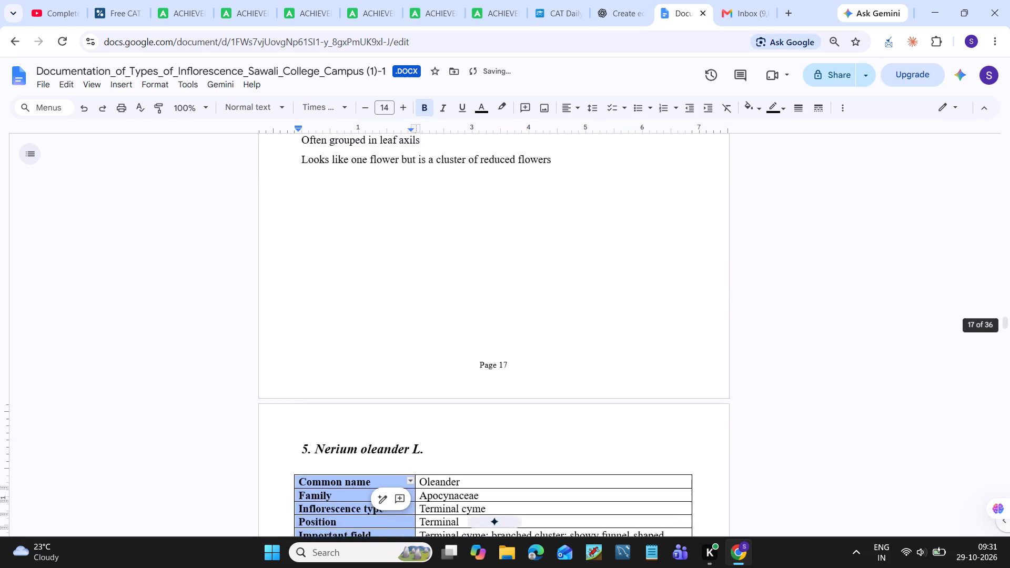
{"action": "scroll", "coordinate": [513, 189], "scroll_direction": "up", "scroll_amount": 7}
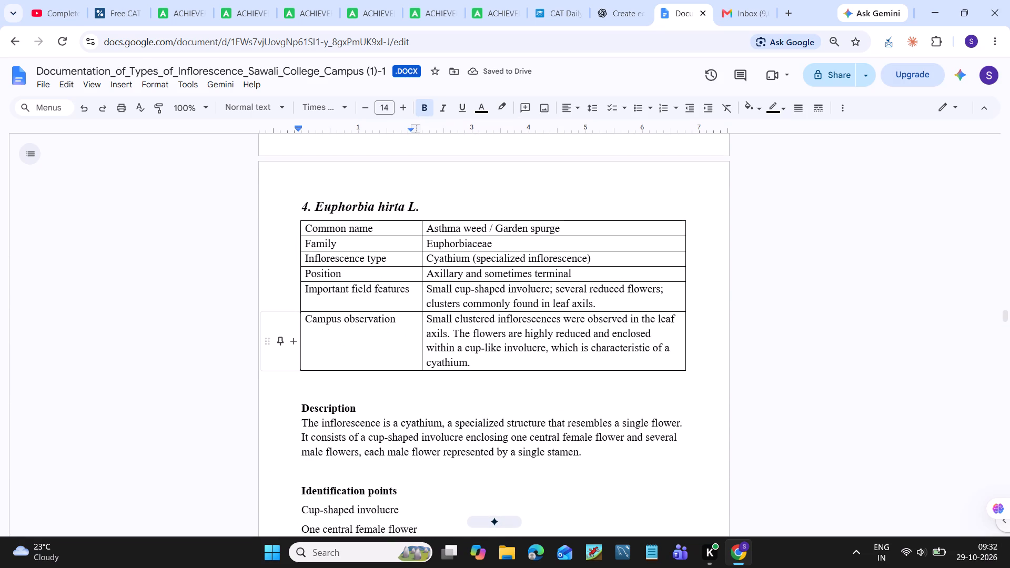
{"action": "left_click_drag", "start_coordinate": [408, 324], "coordinate": [306, 237]}
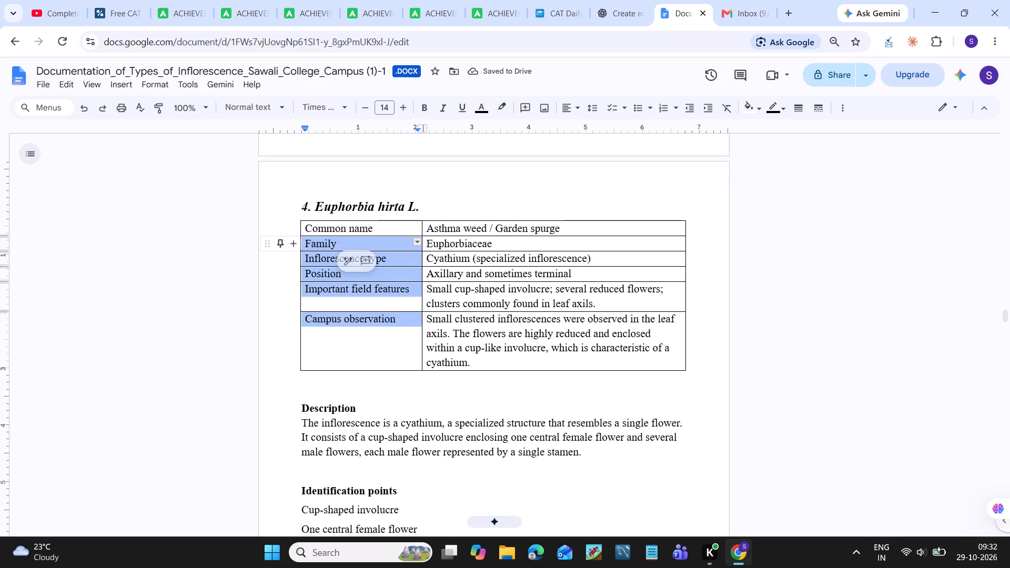
{"action": "key", "text": "shift+Up"}
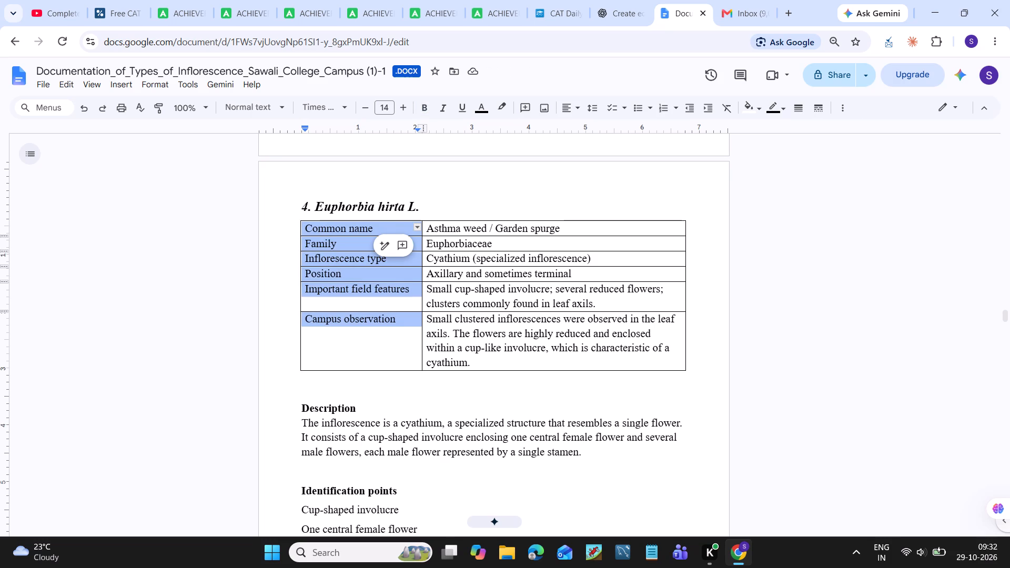
{"action": "key", "text": "ctrl+b"}
Make all first-column labels, Common name through Campus observation, bold in the Blumea lacera (Burm.f.) DC. table.
{"action": "scroll", "coordinate": [573, 230], "scroll_direction": "up", "scroll_amount": 7}
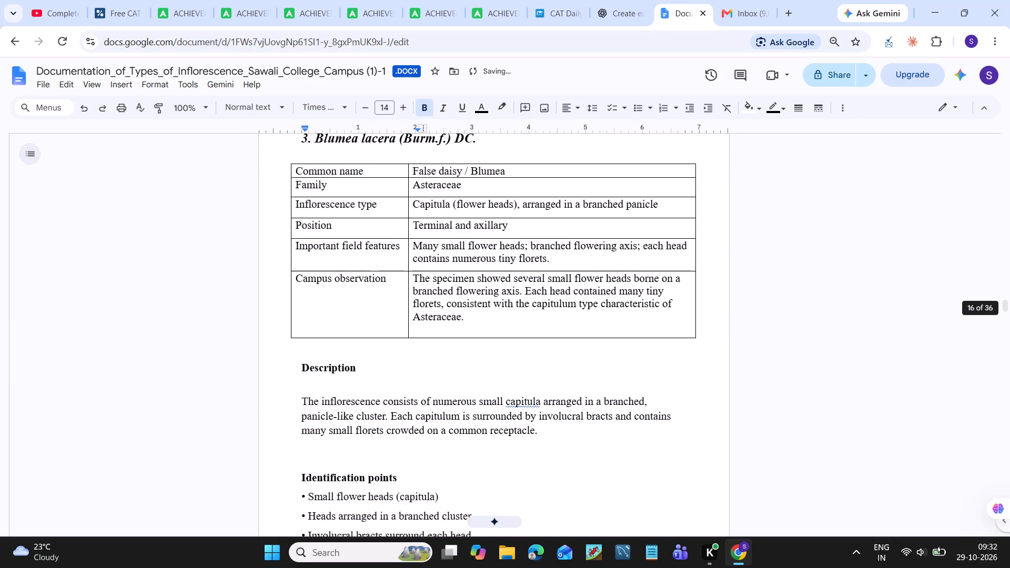
{"action": "scroll", "coordinate": [573, 230], "scroll_direction": "up", "scroll_amount": 1}
{"action": "left_click_drag", "start_coordinate": [395, 337], "coordinate": [282, 221]}
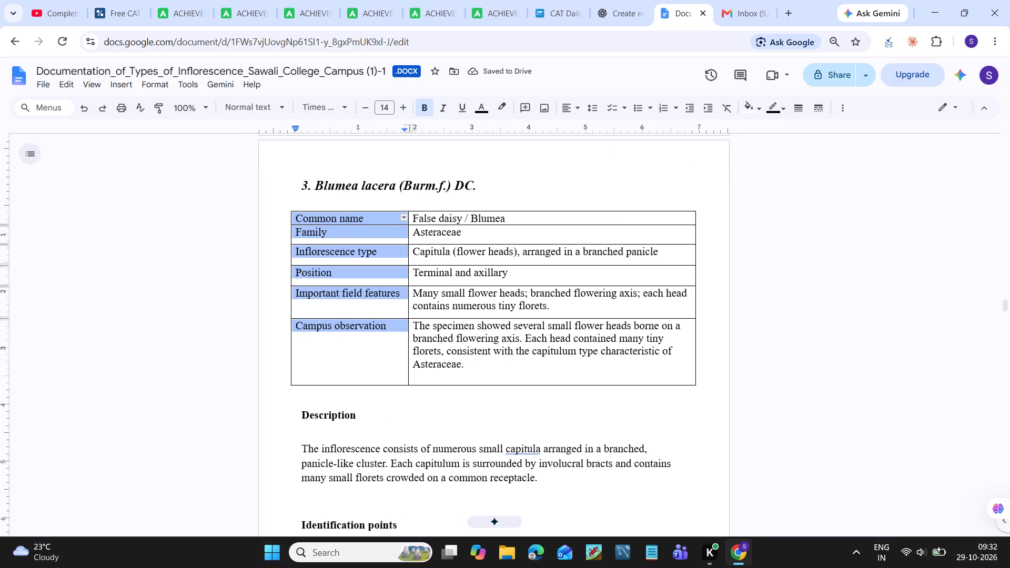
{"action": "left_click_drag", "start_coordinate": [282, 221], "coordinate": [282, 220]}
{"action": "key", "text": "ctrl+b"}
Make all first-column labels, Common name through Campus observation, bold in the Stachytarpheta mutabilis (Jacq.) Vahl table.
{"action": "scroll", "coordinate": [513, 205], "scroll_direction": "up", "scroll_amount": 6}
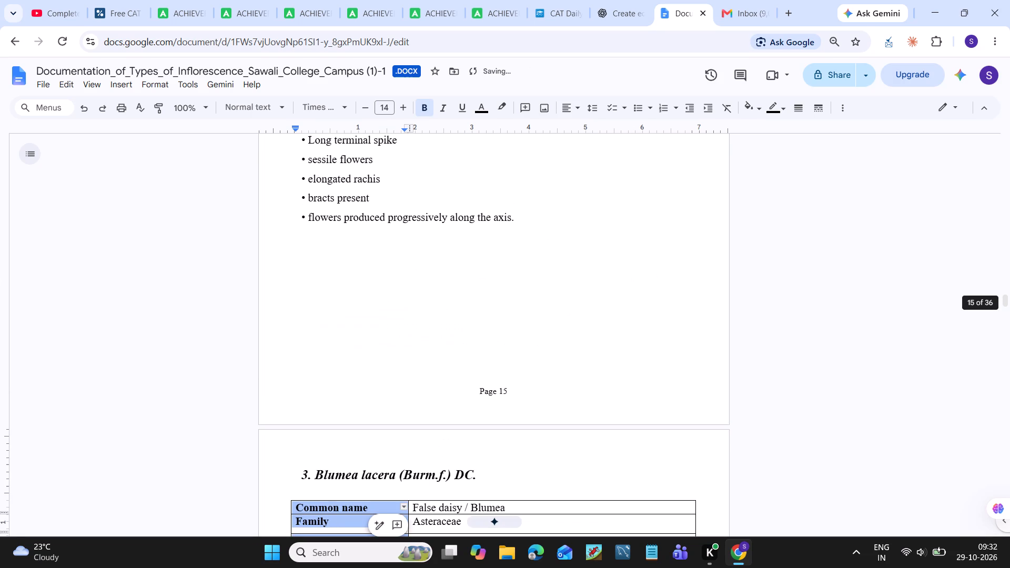
{"action": "scroll", "coordinate": [513, 205], "scroll_direction": "up", "scroll_amount": 2}
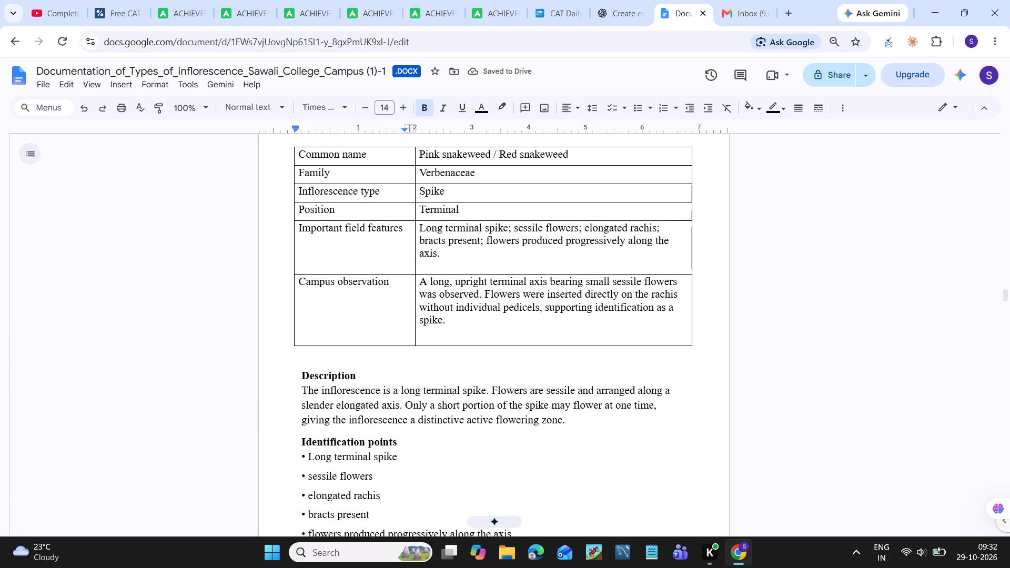
{"action": "left_click_drag", "start_coordinate": [391, 286], "coordinate": [281, 159]}
{"action": "key", "text": "ctrl+b"}
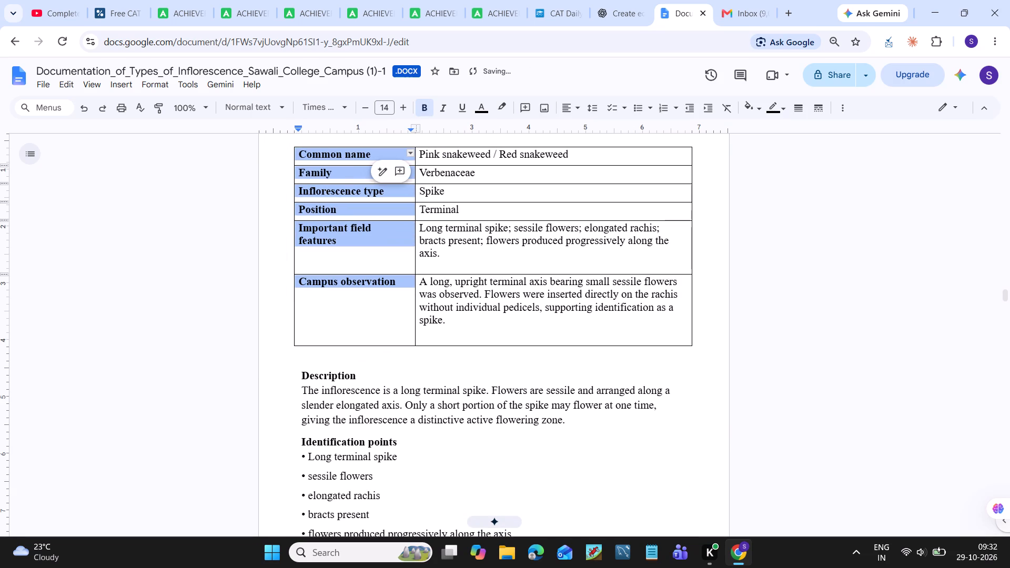
Shrink the Campus observation and Important field features rows of the Stachytarpheta mutabilis table to fit their text.
{"action": "left_click_drag", "start_coordinate": [704, 327], "coordinate": [679, 341]}
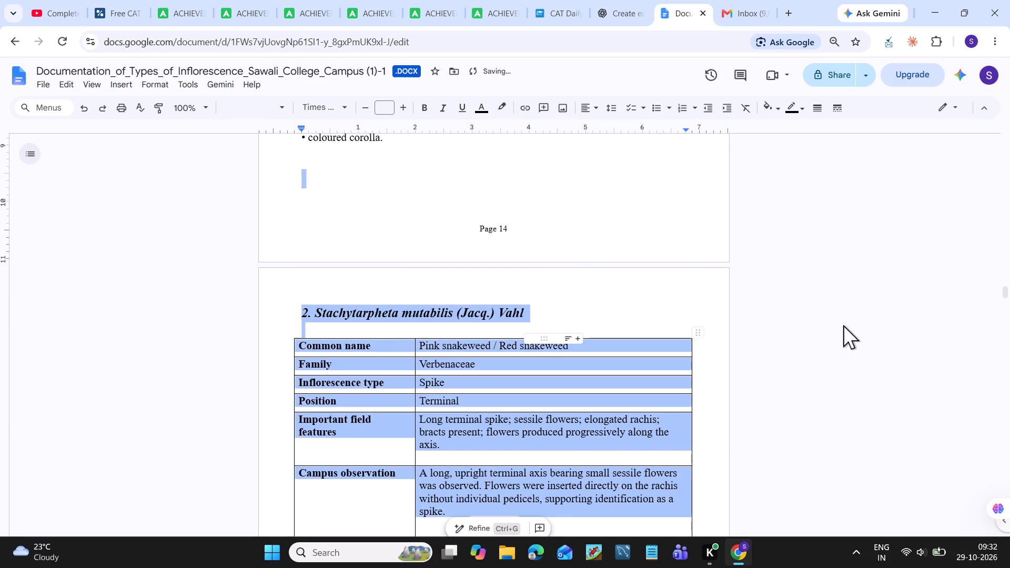
{"action": "left_click", "coordinate": [843, 325]}
{"action": "scroll", "coordinate": [783, 336], "scroll_direction": "down", "scroll_amount": 2}
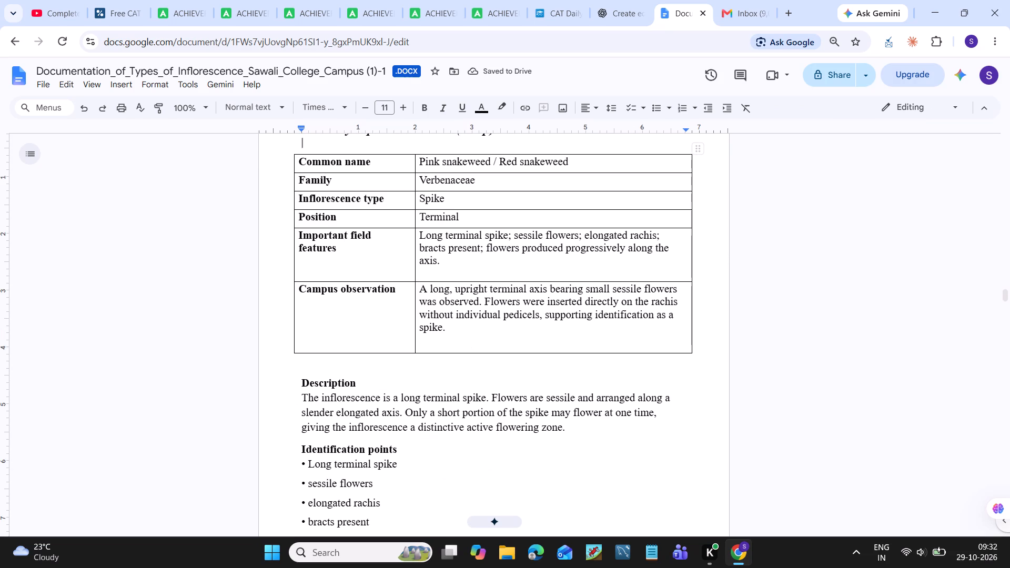
{"action": "left_click", "coordinate": [649, 356]}
{"action": "left_click_drag", "start_coordinate": [669, 354], "coordinate": [664, 339]}
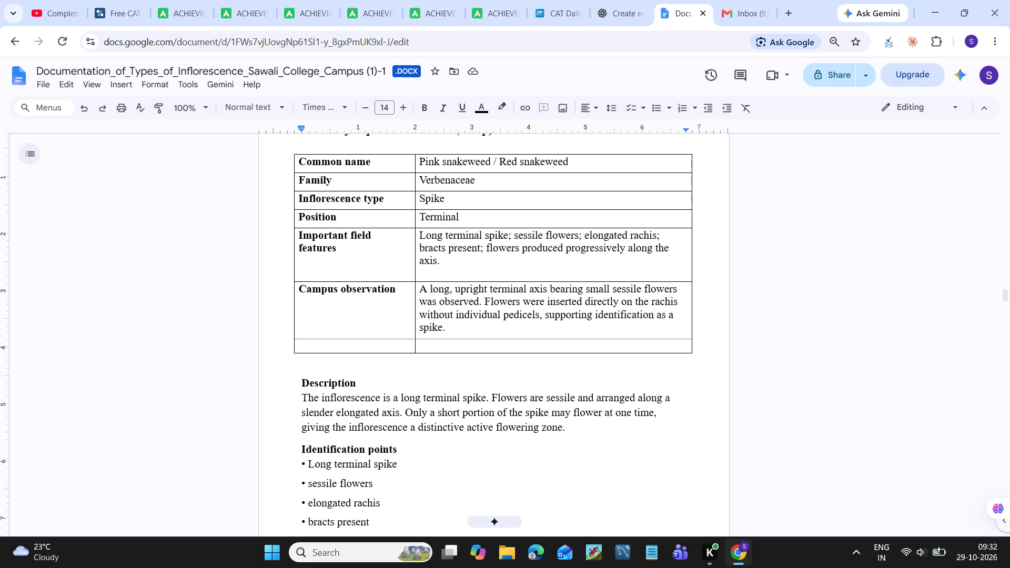
{"action": "left_click_drag", "start_coordinate": [664, 339], "coordinate": [664, 338]}
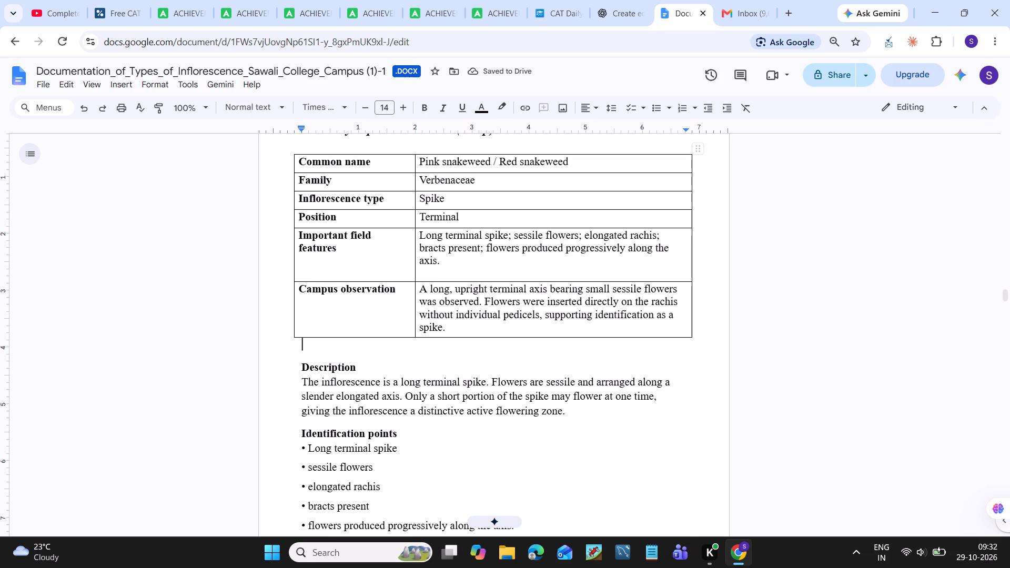
{"action": "left_click_drag", "start_coordinate": [584, 280], "coordinate": [584, 275]}
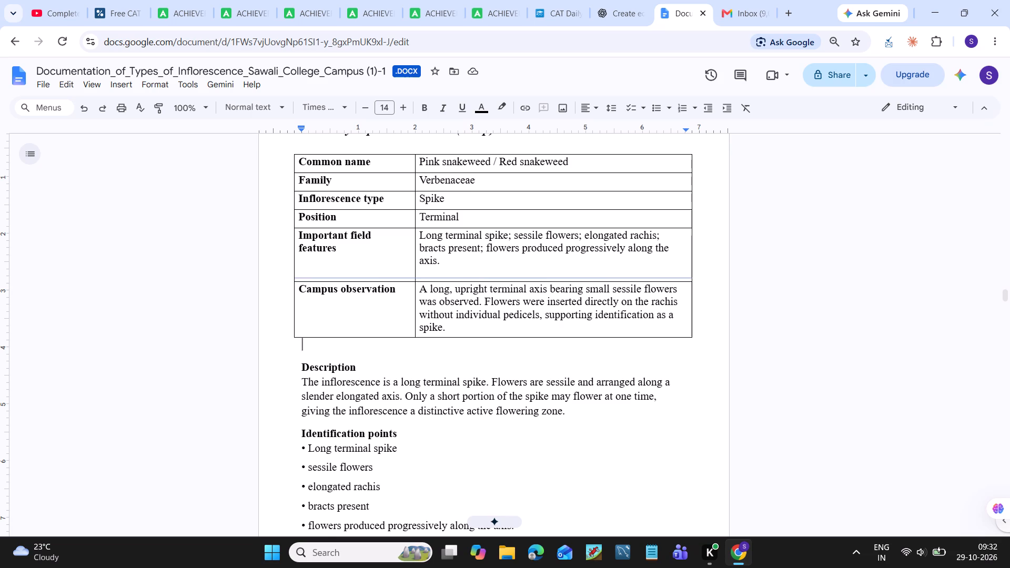
{"action": "left_click_drag", "start_coordinate": [584, 275], "coordinate": [582, 267]}
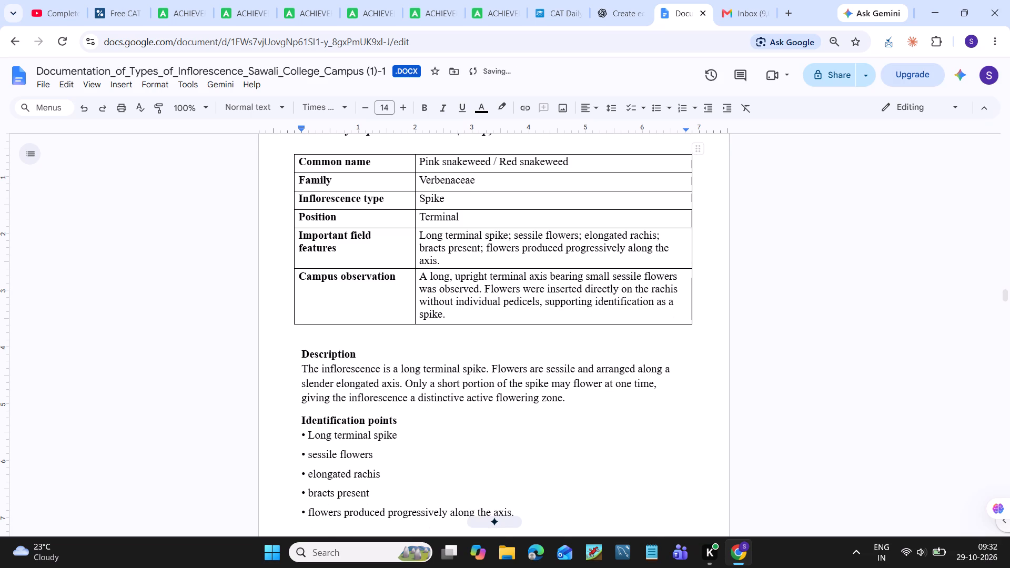
{"action": "left_click", "coordinate": [771, 243]}
Make all first-column labels, Common name through Campus observation, bold in the Ixora coccinea L. table.
{"action": "scroll", "coordinate": [652, 282], "scroll_direction": "up", "scroll_amount": 7}
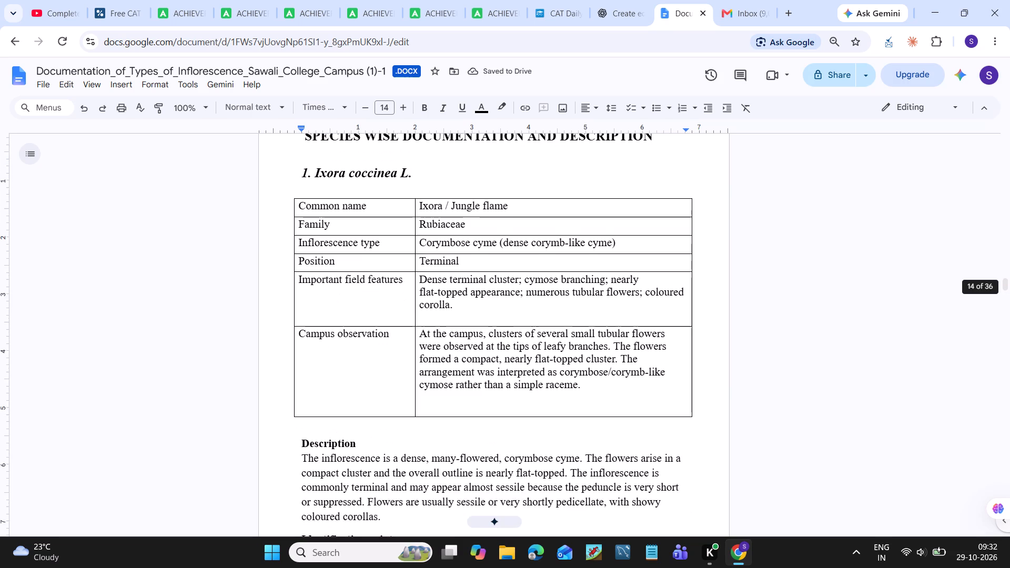
{"action": "left_click_drag", "start_coordinate": [393, 355], "coordinate": [369, 329]}
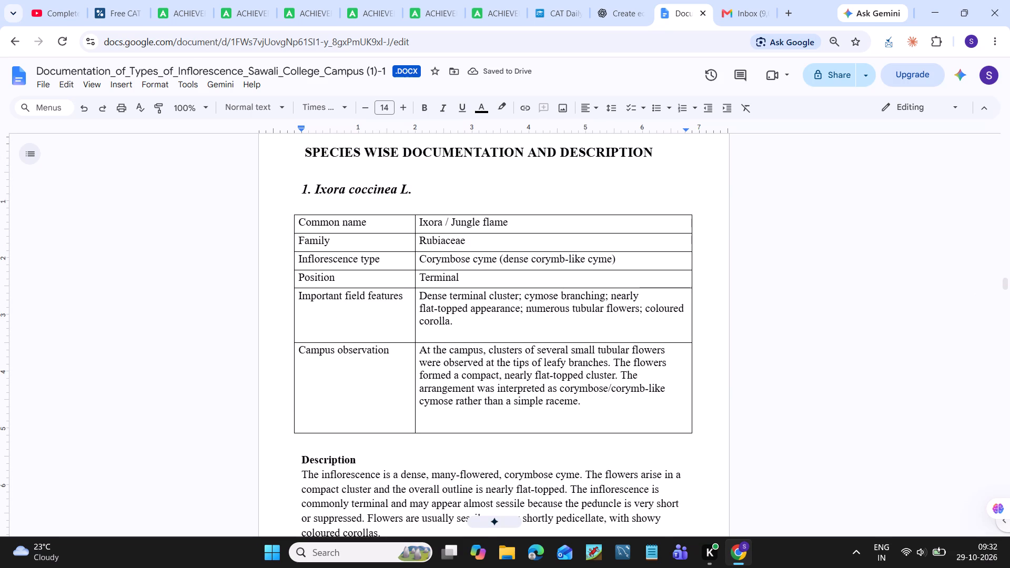
{"action": "left_click_drag", "start_coordinate": [369, 329], "coordinate": [307, 220]}
{"action": "key", "text": "ctrl+b"}
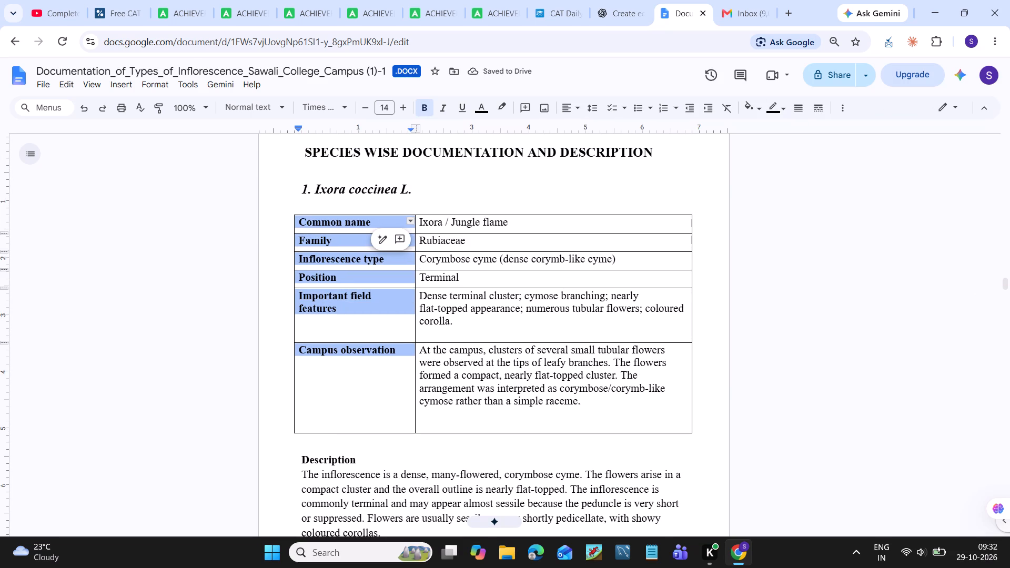
Reduce the row heights of the Ixora coccinea table, removing empty space under Important field features and Campus observation.
{"action": "left_click_drag", "start_coordinate": [601, 433], "coordinate": [599, 420]}
{"action": "left_click_drag", "start_coordinate": [599, 420], "coordinate": [601, 409]}
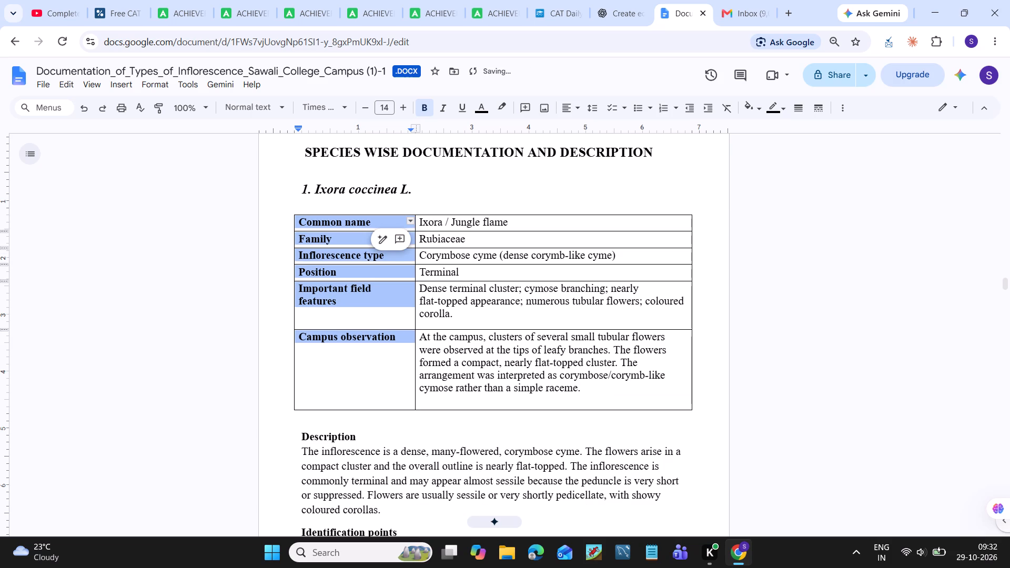
{"action": "left_click_drag", "start_coordinate": [585, 331], "coordinate": [583, 323]}
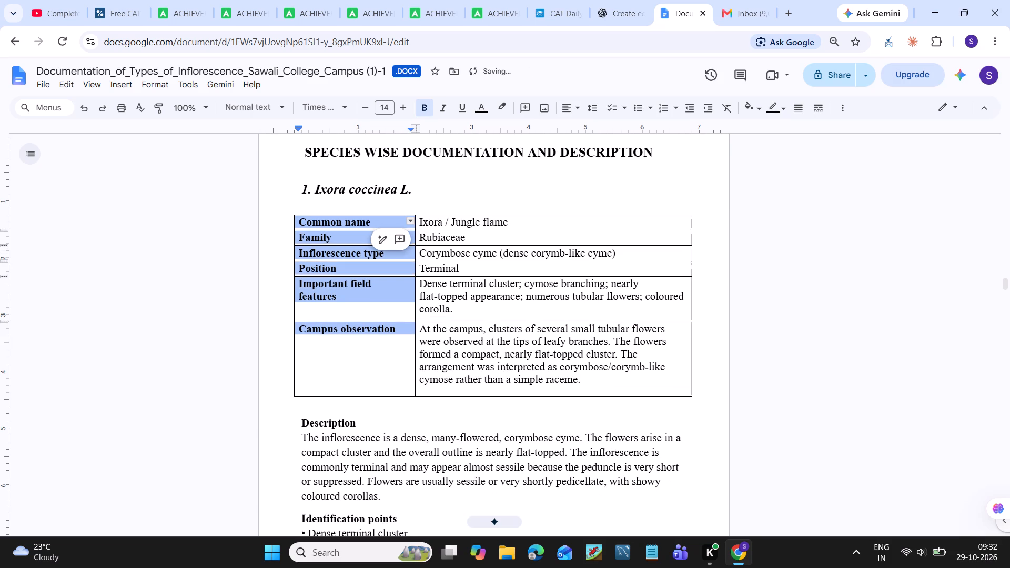
{"action": "left_click_drag", "start_coordinate": [550, 395], "coordinate": [550, 389]}
{"action": "left_click", "coordinate": [825, 322]}
Give the Feature and Details header row of the Study area table a white background and bold text.
{"action": "scroll", "coordinate": [615, 388], "scroll_direction": "up", "scroll_amount": 1}
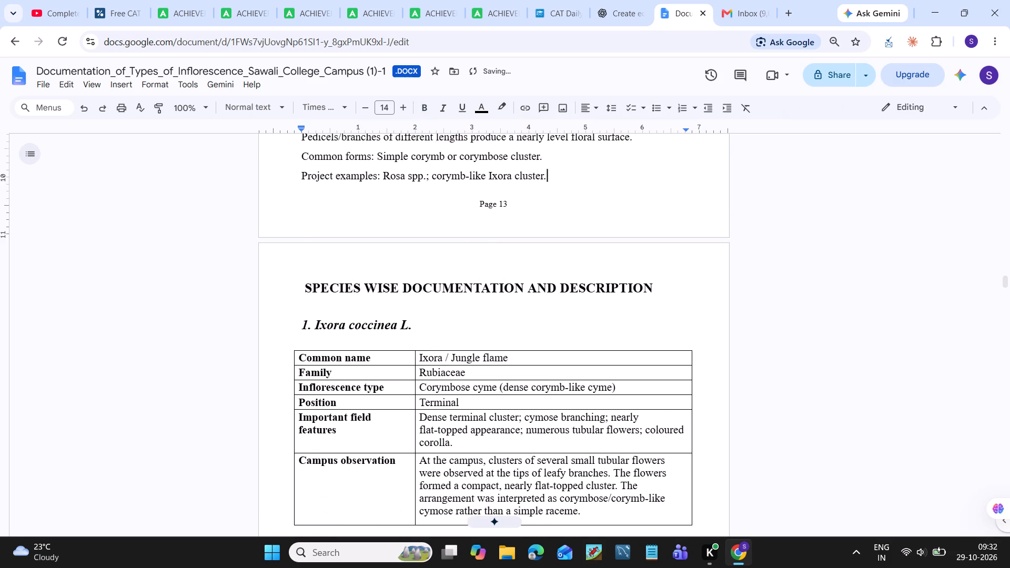
{"action": "scroll", "coordinate": [615, 388], "scroll_direction": "up", "scroll_amount": 11}
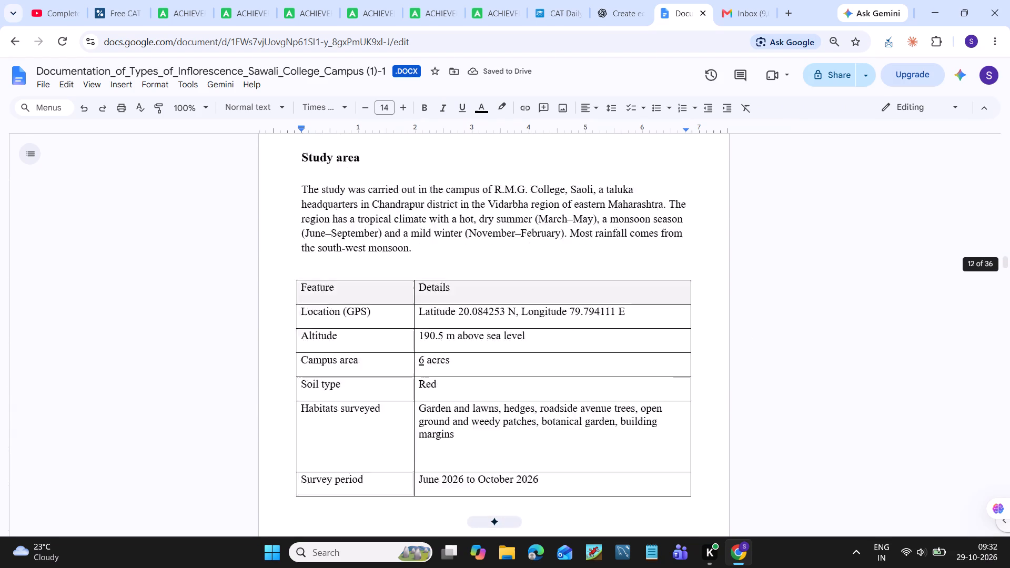
{"action": "scroll", "coordinate": [615, 388], "scroll_direction": "up", "scroll_amount": 3}
{"action": "scroll", "coordinate": [615, 388], "scroll_direction": "down", "scroll_amount": 4}
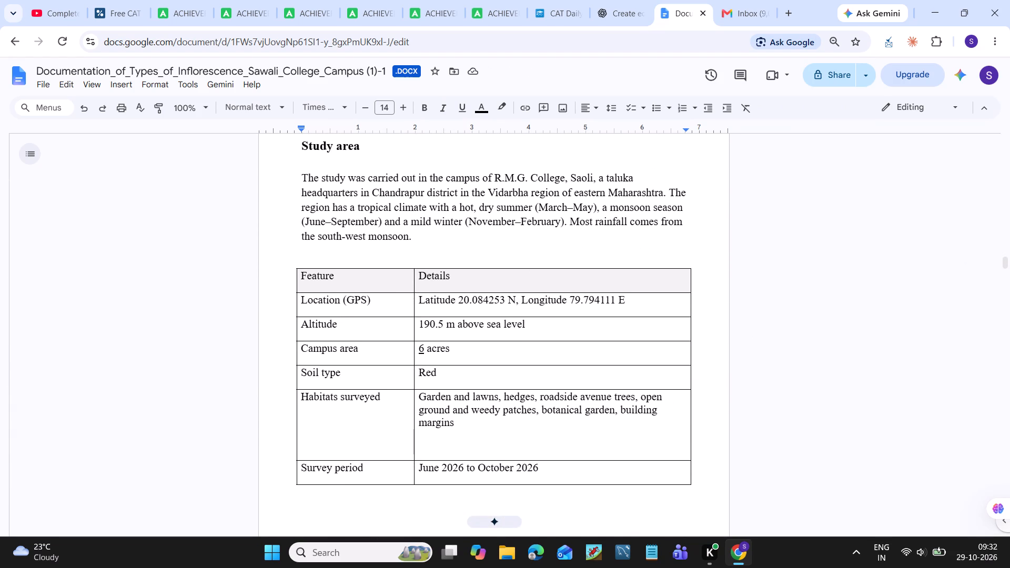
{"action": "left_click_drag", "start_coordinate": [712, 281], "coordinate": [309, 268]}
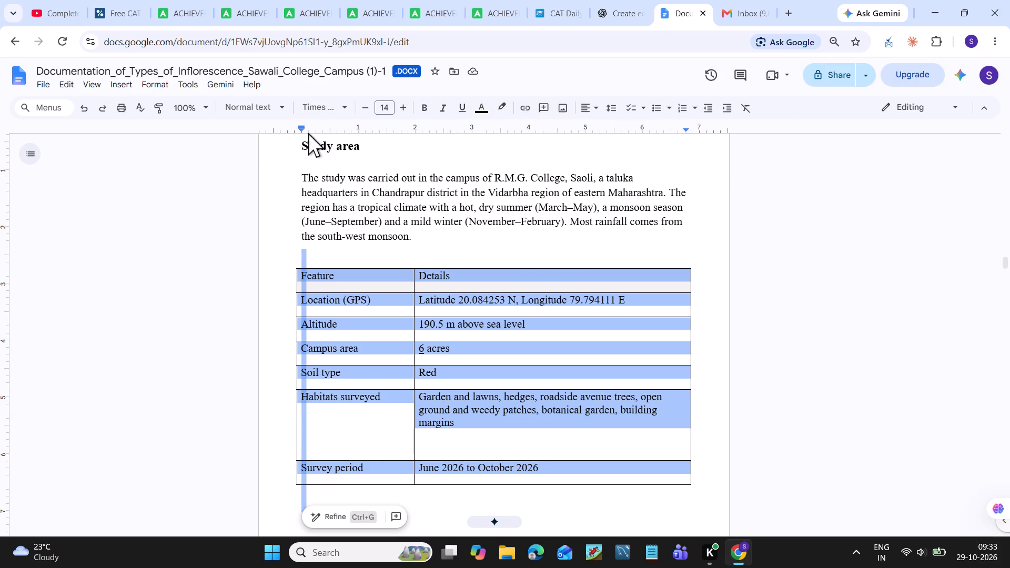
{"action": "left_click", "coordinate": [283, 281]}
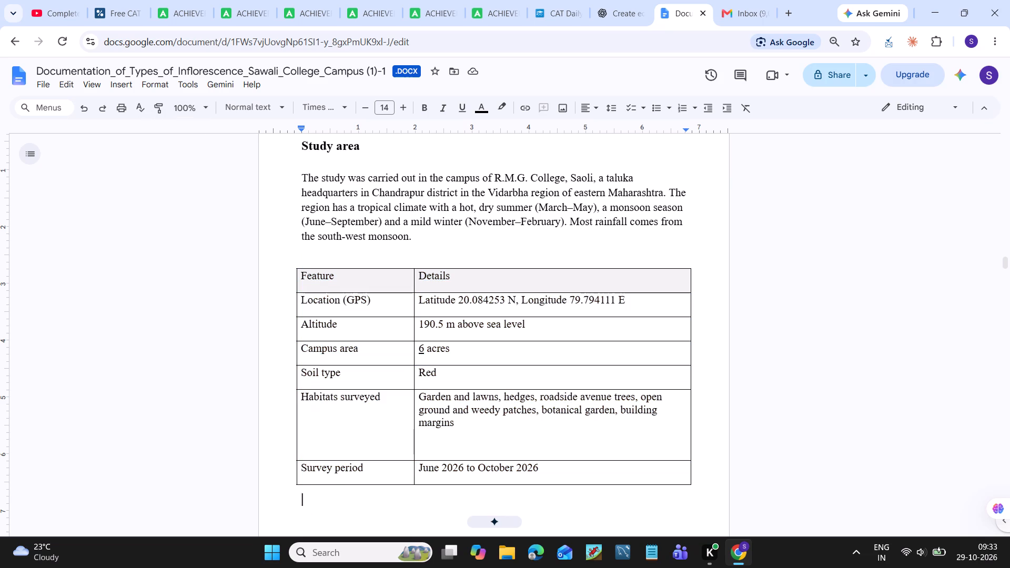
{"action": "left_click_drag", "start_coordinate": [284, 274], "coordinate": [416, 276]}
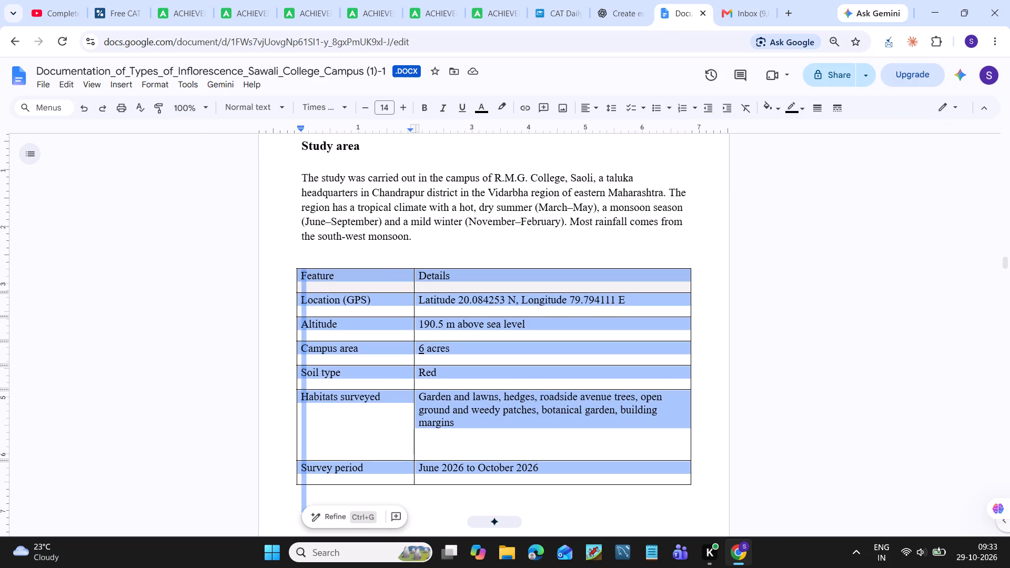
{"action": "left_click", "coordinate": [297, 286]}
{"action": "left_click", "coordinate": [297, 286]}
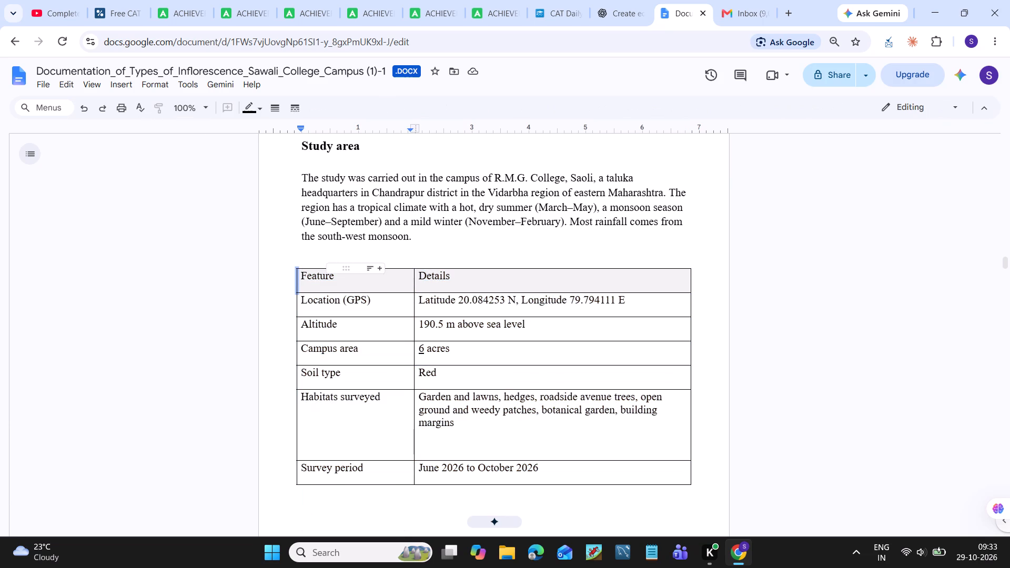
{"action": "left_click_drag", "start_coordinate": [302, 277], "coordinate": [500, 282]}
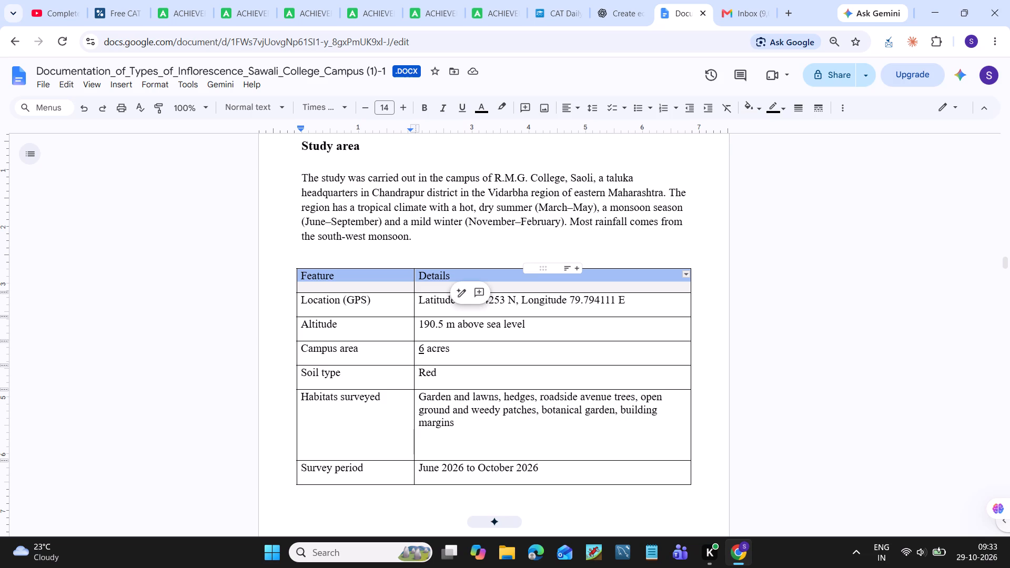
{"action": "left_click", "coordinate": [748, 106]}
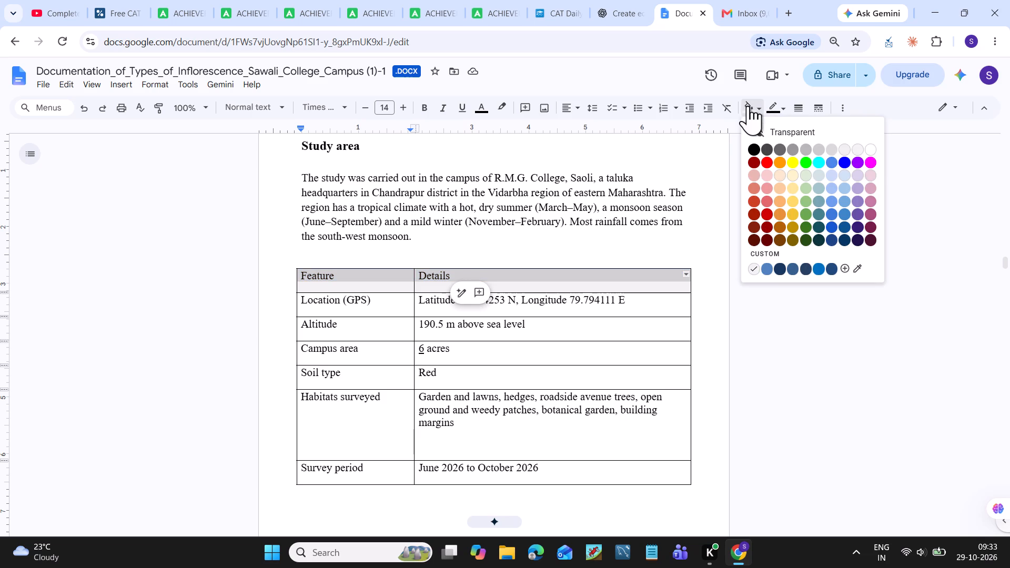
{"action": "left_click", "coordinate": [875, 151]}
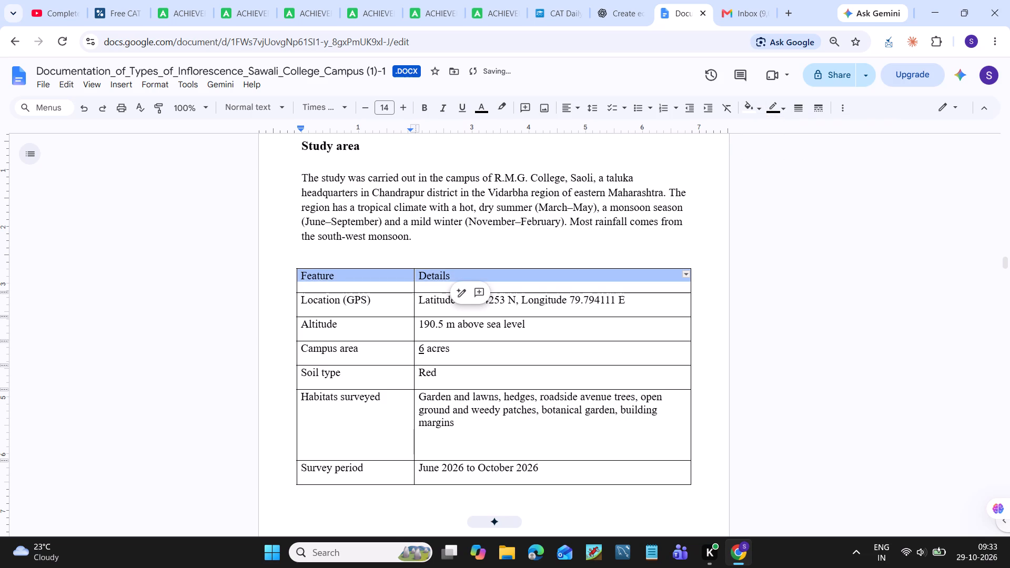
{"action": "key", "text": "ctrl+b"}
{"action": "left_click", "coordinate": [882, 163]}
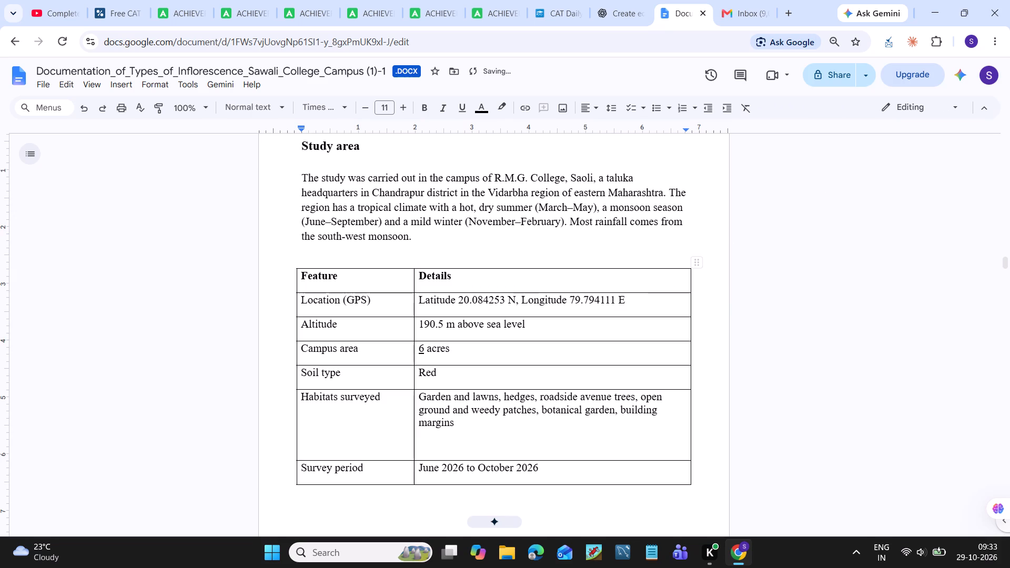
Change the Feature header of the Study area table to Features.
{"action": "scroll", "coordinate": [705, 248], "scroll_direction": "down", "scroll_amount": 1}
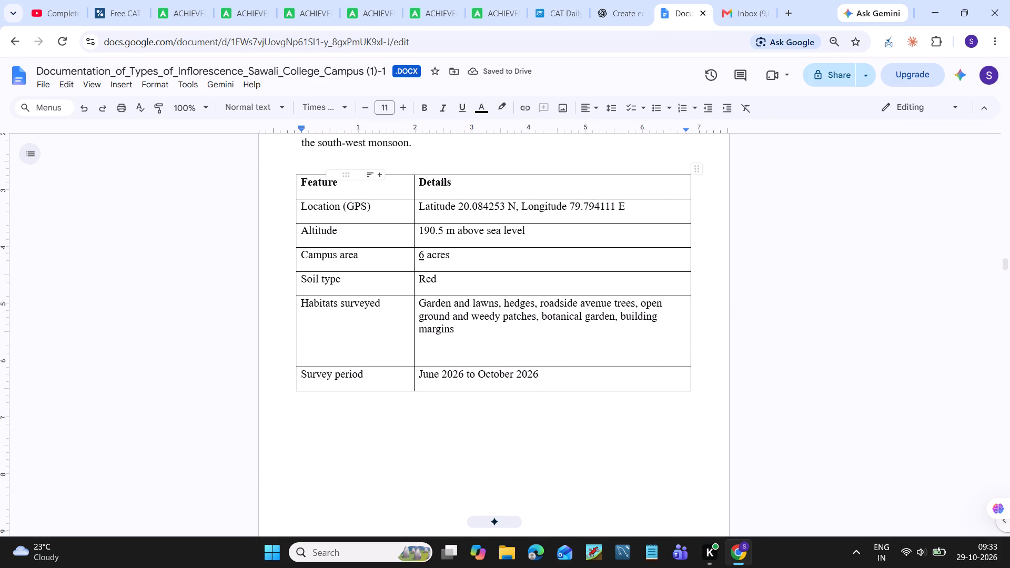
{"action": "left_click", "coordinate": [345, 189]}
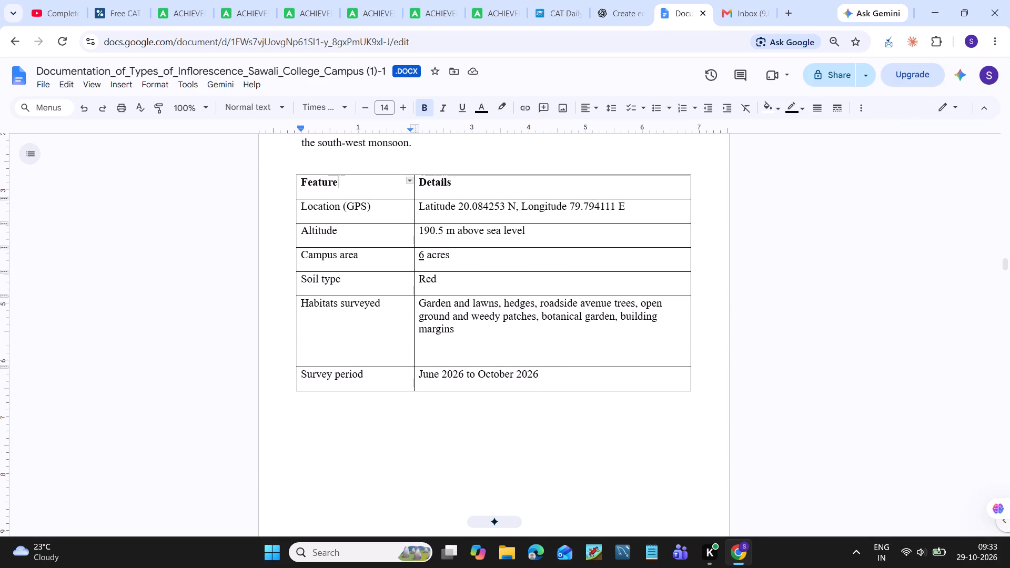
{"action": "key", "text": "s"}
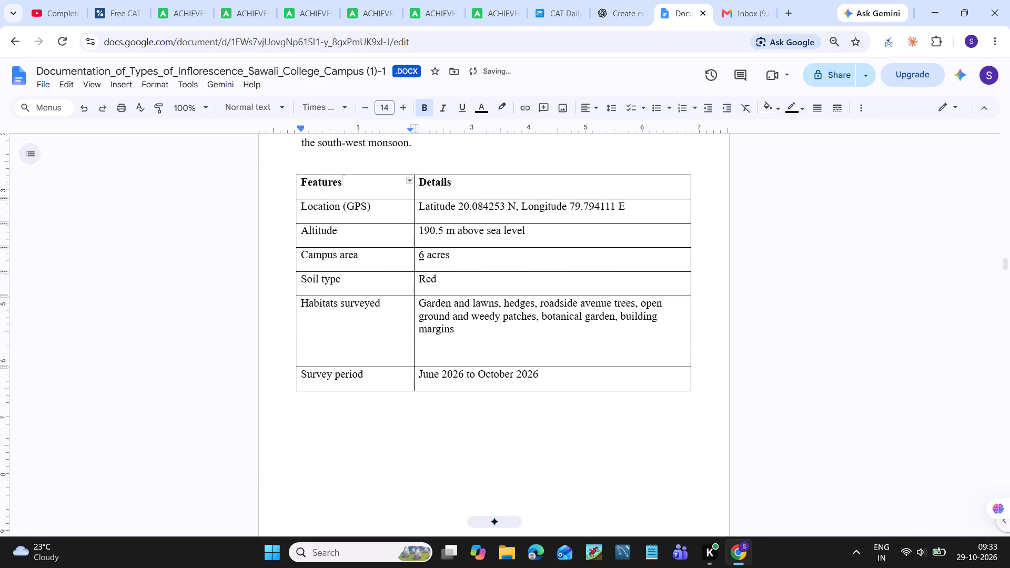
Remove the underline from the 6 in the Campus area row, keeping the entry as 6 acres.
{"action": "scroll", "coordinate": [493, 321], "scroll_direction": "down", "scroll_amount": 1}
{"action": "scroll", "coordinate": [493, 321], "scroll_direction": "up", "scroll_amount": 1}
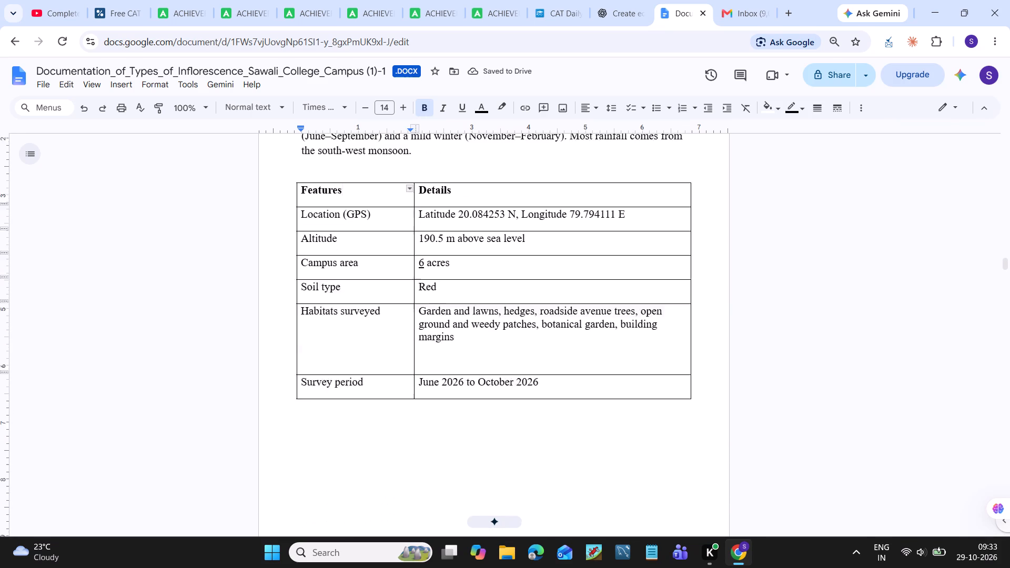
{"action": "scroll", "coordinate": [493, 321], "scroll_direction": "up", "scroll_amount": 2}
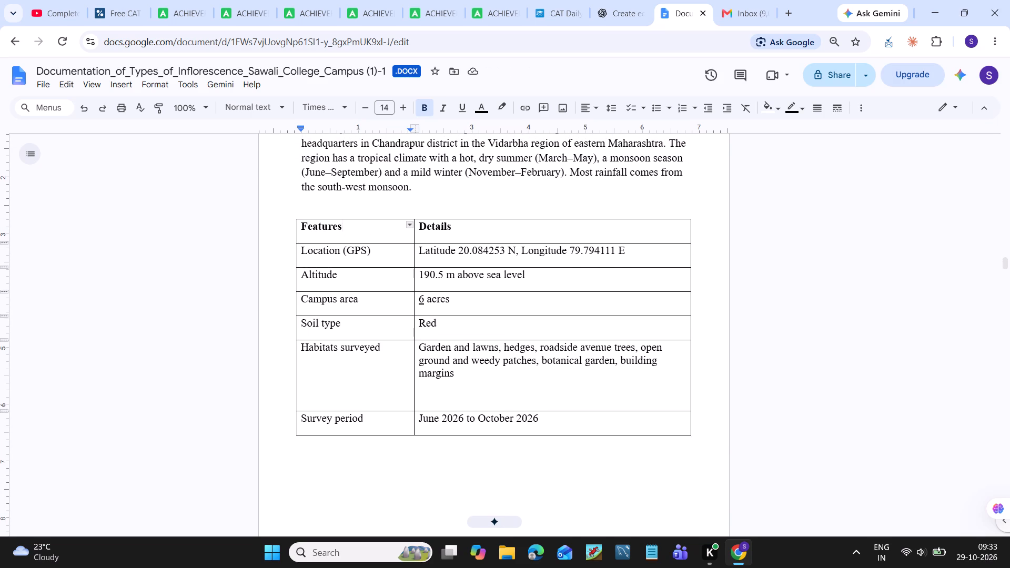
{"action": "left_click", "coordinate": [428, 298]}
{"action": "key", "text": "BackSpace"}
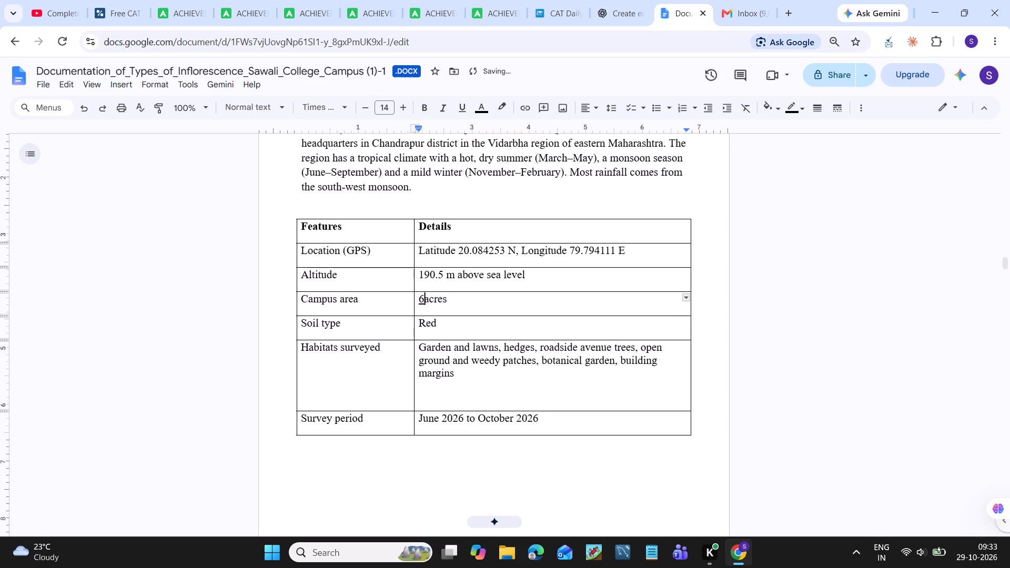
{"action": "key", "text": "BackSpace"}
{"action": "key", "text": "6"}
{"action": "key", "text": "ctrl+shift+Left"}
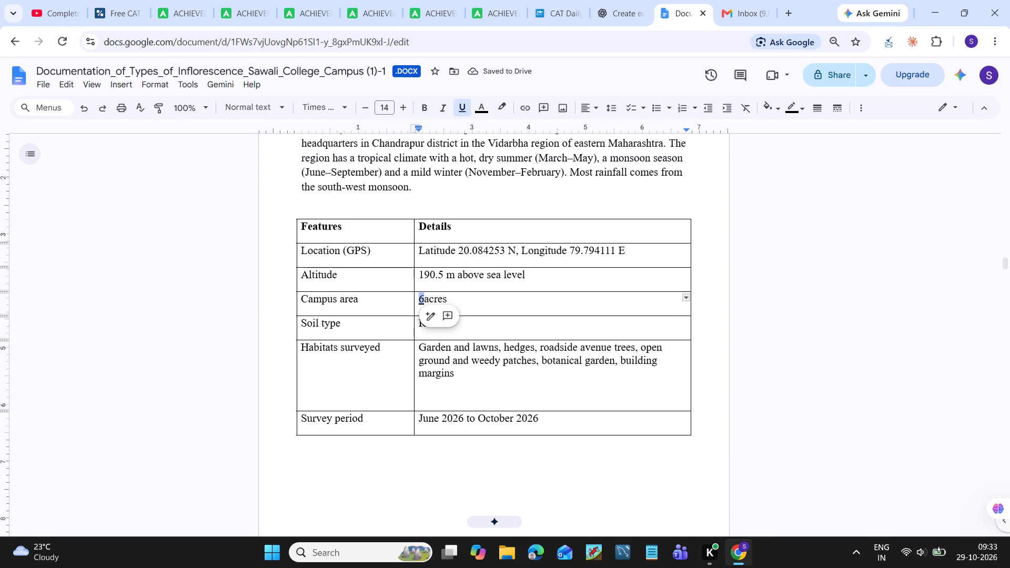
{"action": "key", "text": "ctrl+u"}
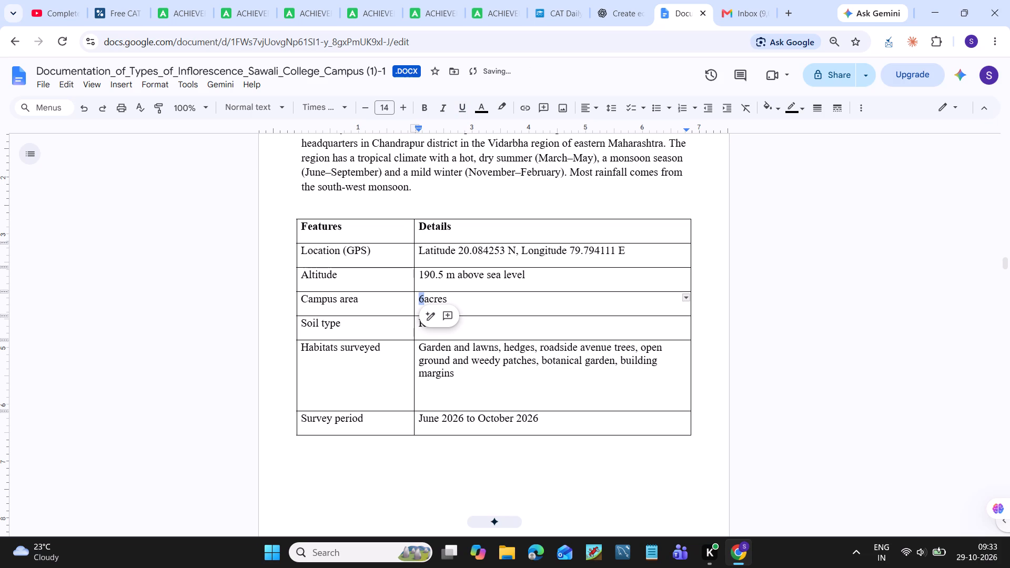
{"action": "key", "text": "Right"}
{"action": "key", "text": "space"}
Add a blank line between the 3.AIMS AND OBJECTIVES heading and the 3.1 Aim subheading.
{"action": "scroll", "coordinate": [530, 269], "scroll_direction": "up", "scroll_amount": 1}
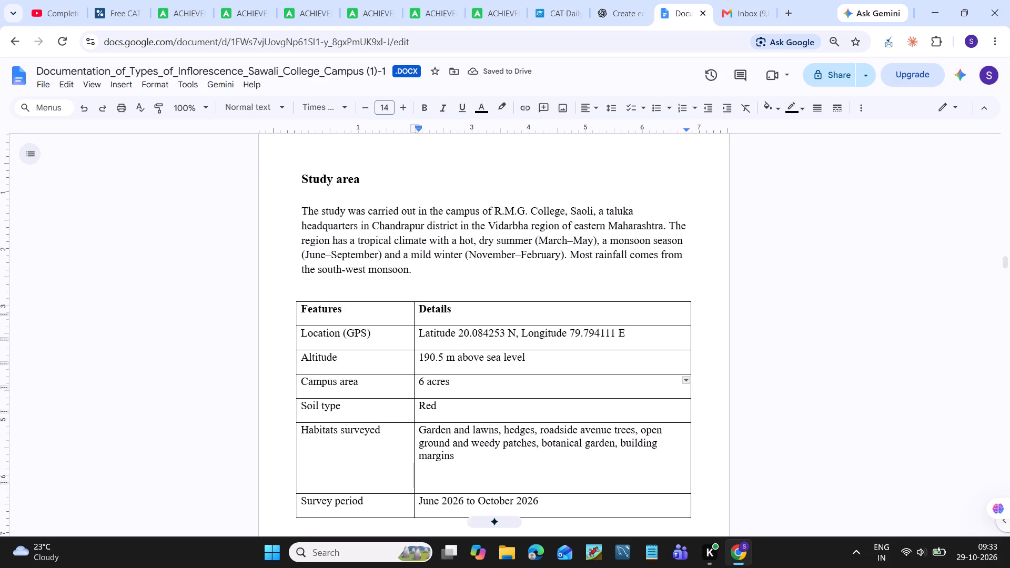
{"action": "scroll", "coordinate": [530, 269], "scroll_direction": "up", "scroll_amount": 2}
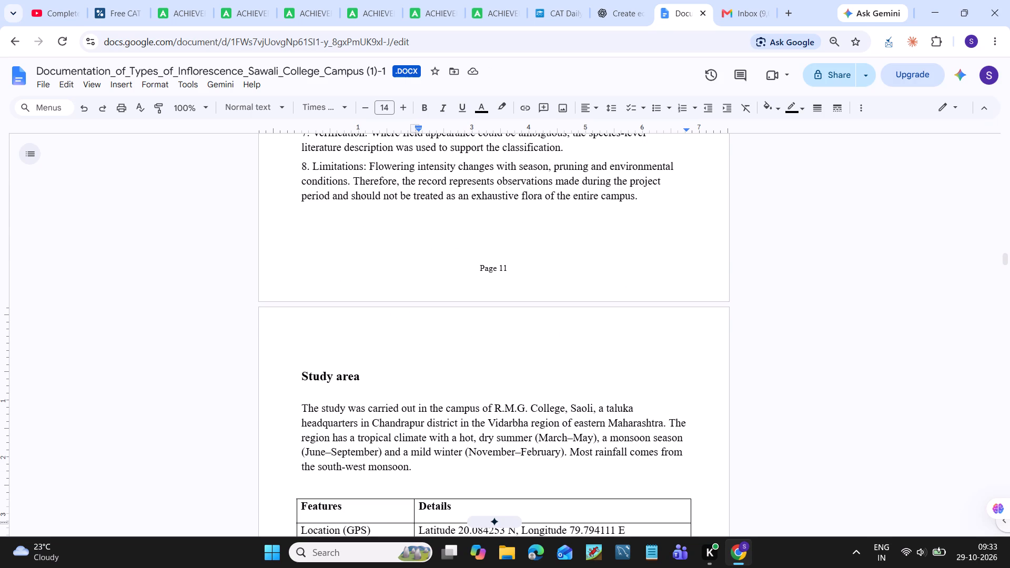
{"action": "left_click", "coordinate": [339, 381]}
{"action": "scroll", "coordinate": [472, 369], "scroll_direction": "up", "scroll_amount": 7}
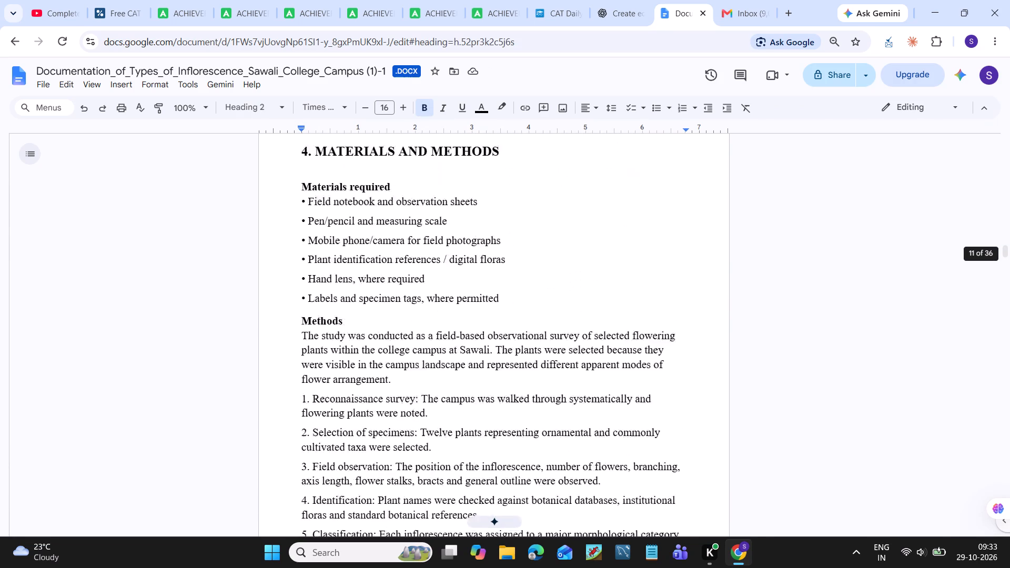
{"action": "scroll", "coordinate": [472, 369], "scroll_direction": "up", "scroll_amount": 10}
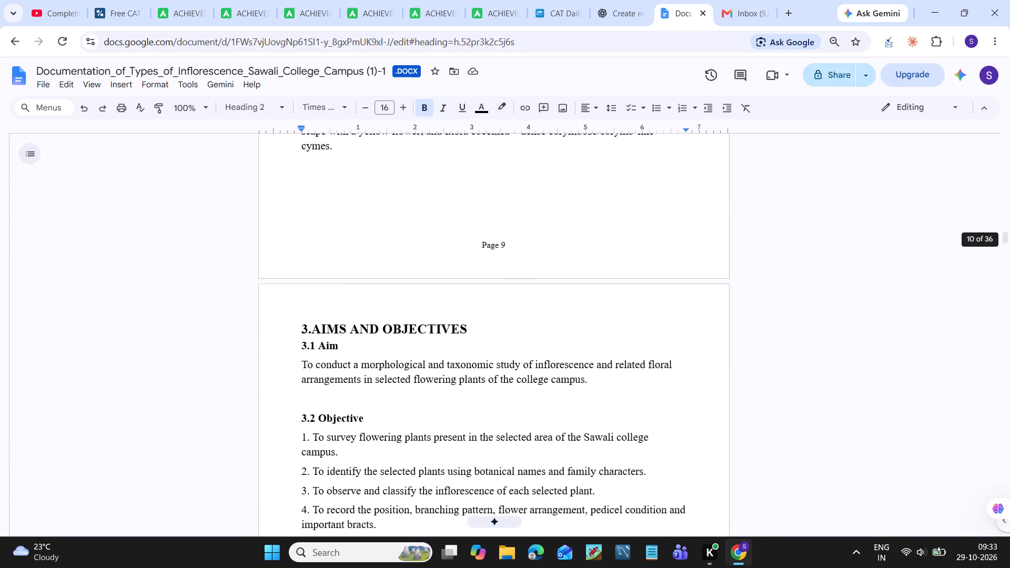
{"action": "scroll", "coordinate": [472, 369], "scroll_direction": "up", "scroll_amount": 1}
{"action": "scroll", "coordinate": [472, 369], "scroll_direction": "down", "scroll_amount": 3}
{"action": "left_click", "coordinate": [487, 278]}
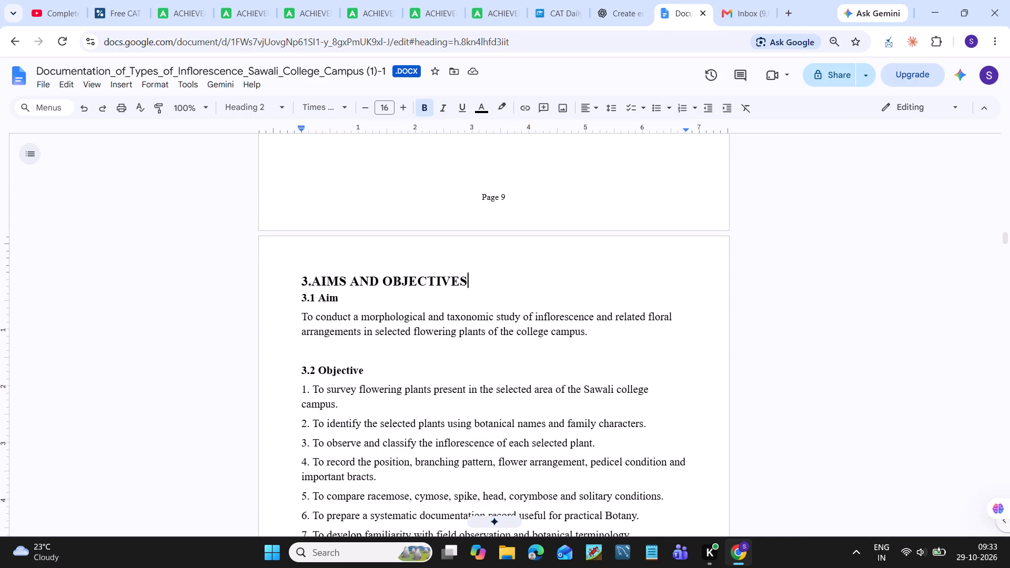
{"action": "key", "text": "Return"}
Go back to the INDEX table and check which sections still lack a page number.
{"action": "scroll", "coordinate": [487, 301], "scroll_direction": "up", "scroll_amount": 2}
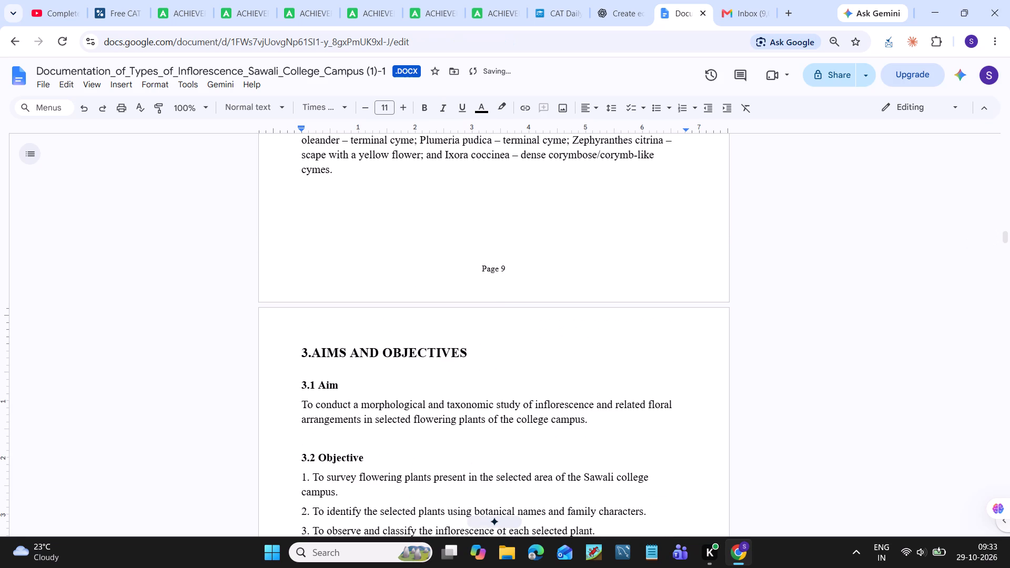
{"action": "scroll", "coordinate": [487, 301], "scroll_direction": "up", "scroll_amount": 10}
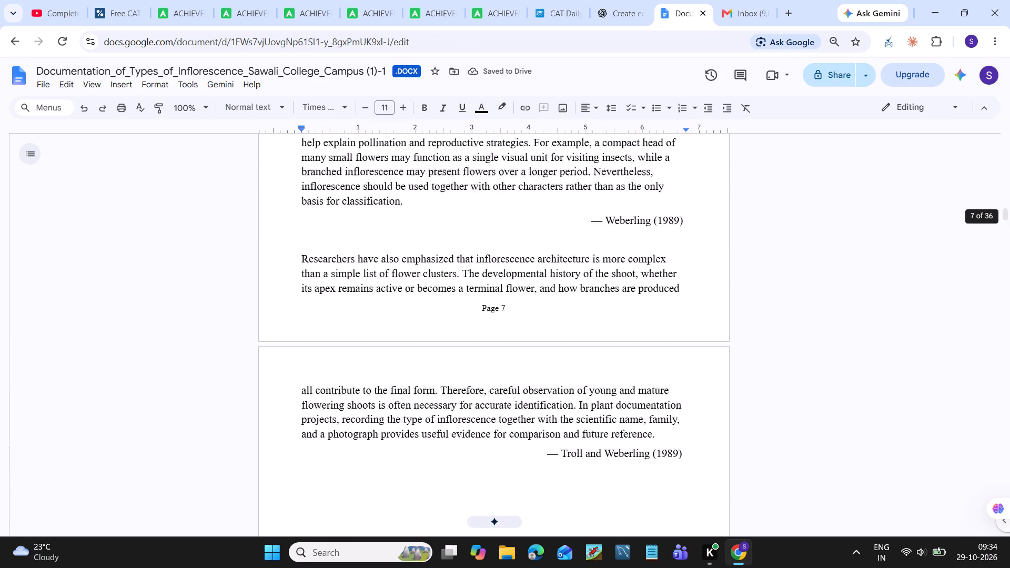
{"action": "scroll", "coordinate": [487, 301], "scroll_direction": "up", "scroll_amount": 1}
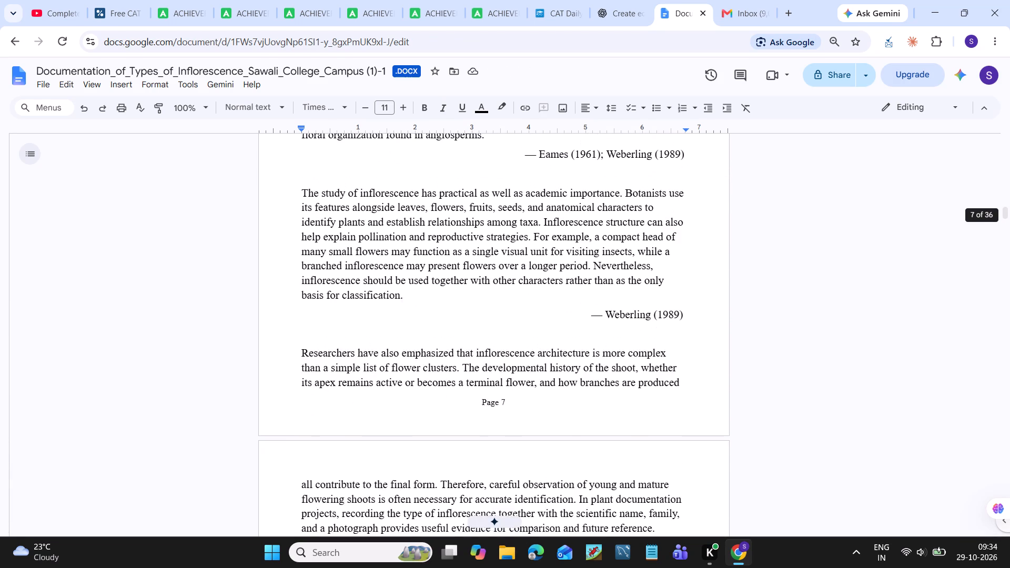
{"action": "scroll", "coordinate": [487, 301], "scroll_direction": "up", "scroll_amount": 14}
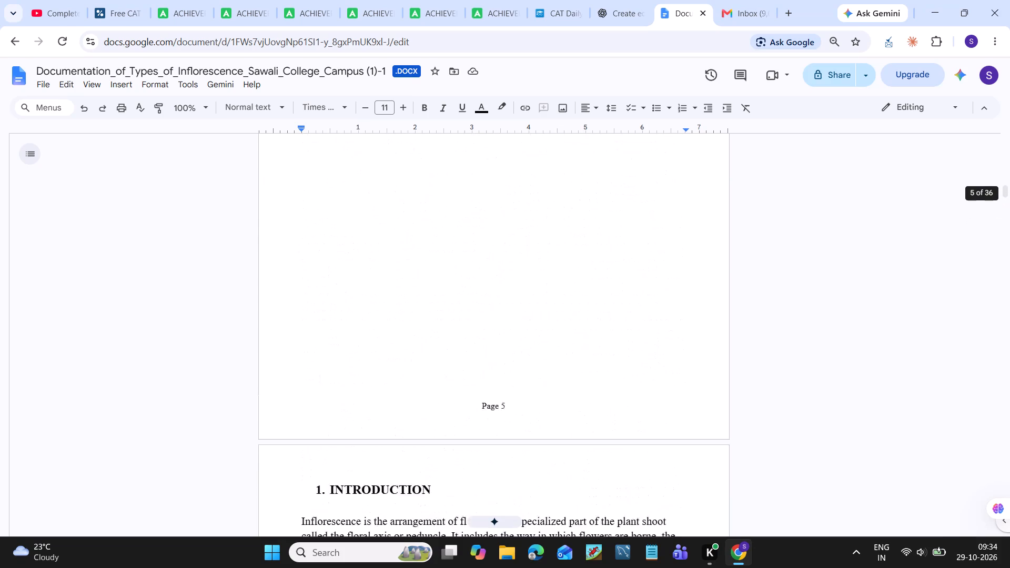
{"action": "scroll", "coordinate": [487, 301], "scroll_direction": "up", "scroll_amount": 3}
{"action": "scroll", "coordinate": [487, 301], "scroll_direction": "down", "scroll_amount": 2}
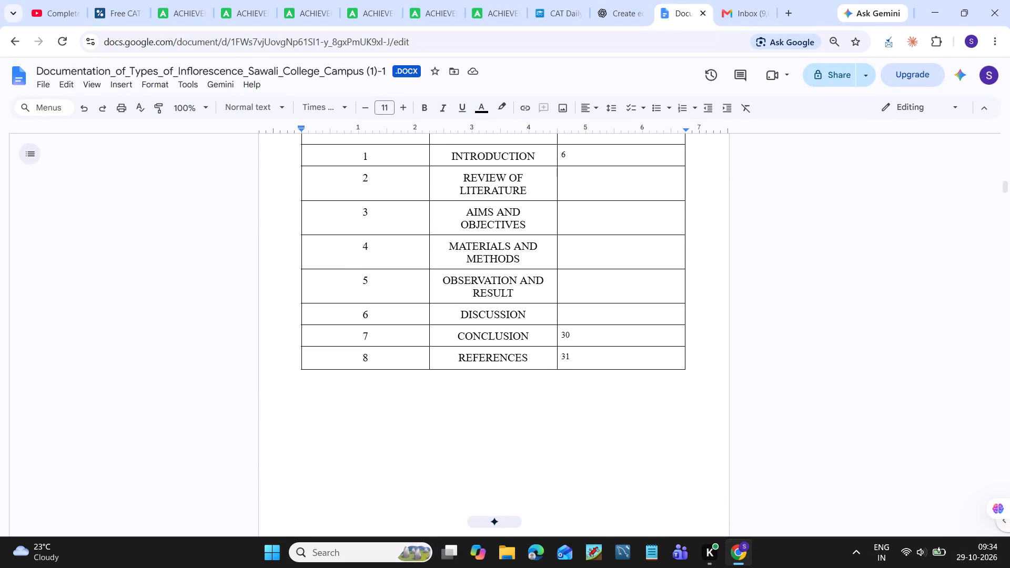
{"action": "scroll", "coordinate": [487, 301], "scroll_direction": "down", "scroll_amount": 1}
{"action": "scroll", "coordinate": [487, 301], "scroll_direction": "up", "scroll_amount": 4}
{"action": "scroll", "coordinate": [487, 301], "scroll_direction": "down", "scroll_amount": 2}
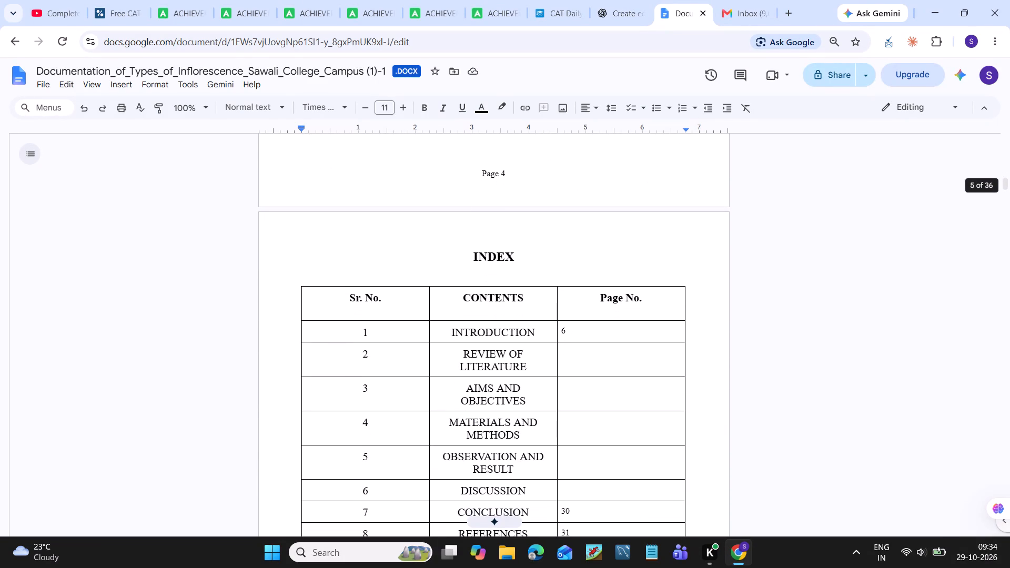
{"action": "scroll", "coordinate": [487, 301], "scroll_direction": "down", "scroll_amount": 1}
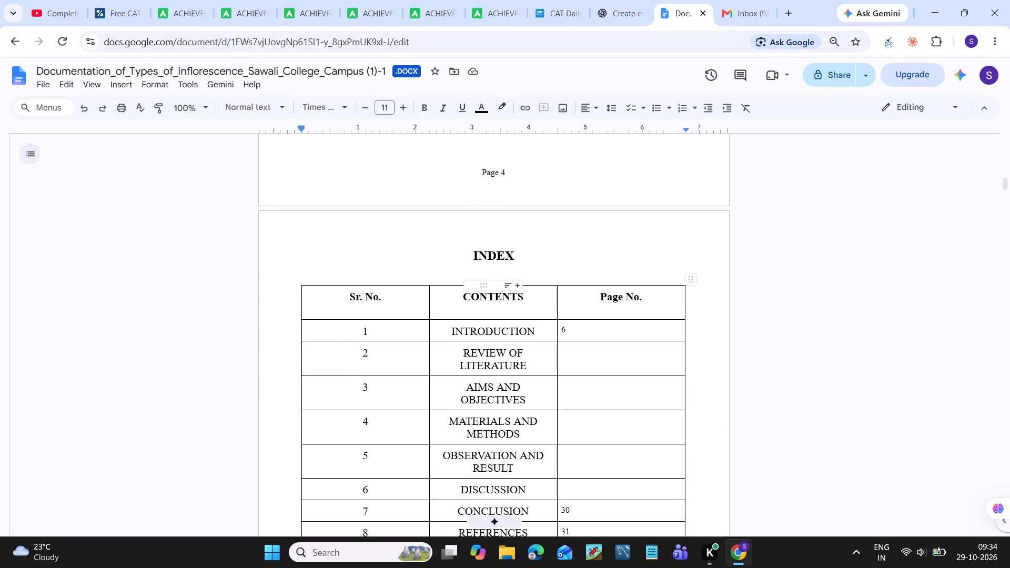
Look through the report for the starting pages of Review of Literature, Aims and Objectives, Materials and Methods, and the following section.
{"action": "scroll", "coordinate": [487, 301], "scroll_direction": "down", "scroll_amount": 10}
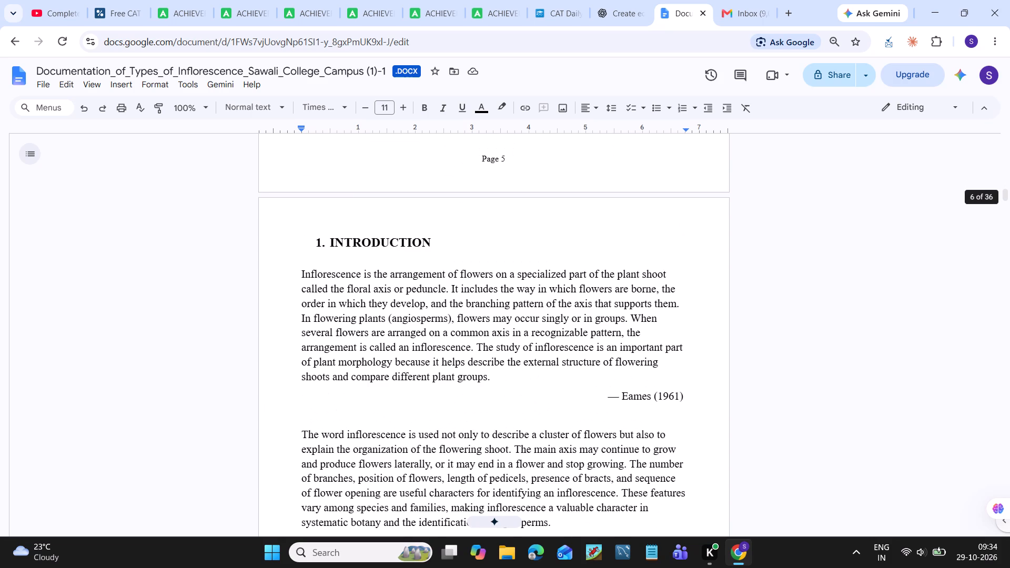
{"action": "scroll", "coordinate": [487, 301], "scroll_direction": "down", "scroll_amount": 12}
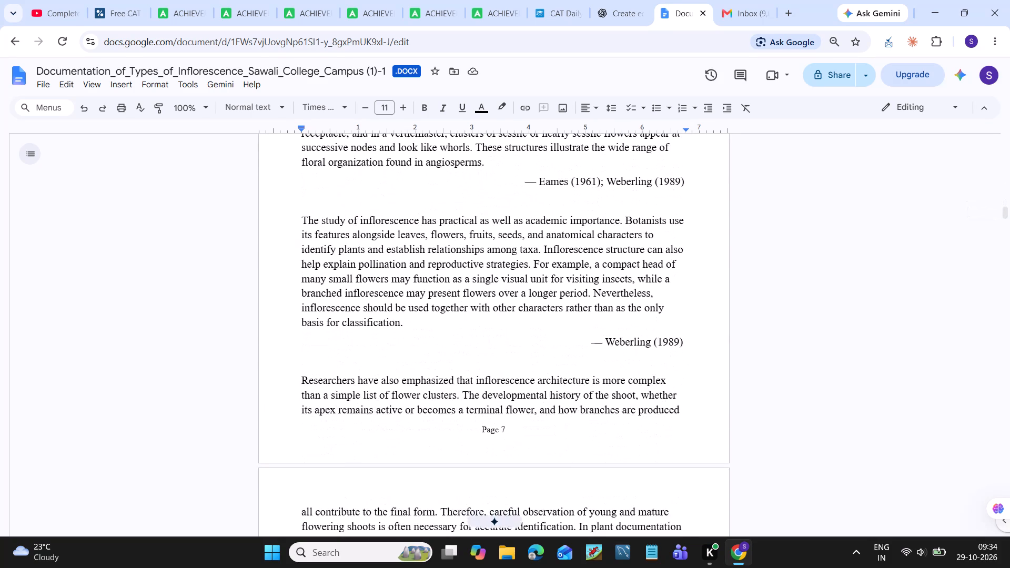
{"action": "scroll", "coordinate": [487, 301], "scroll_direction": "down", "scroll_amount": 8}
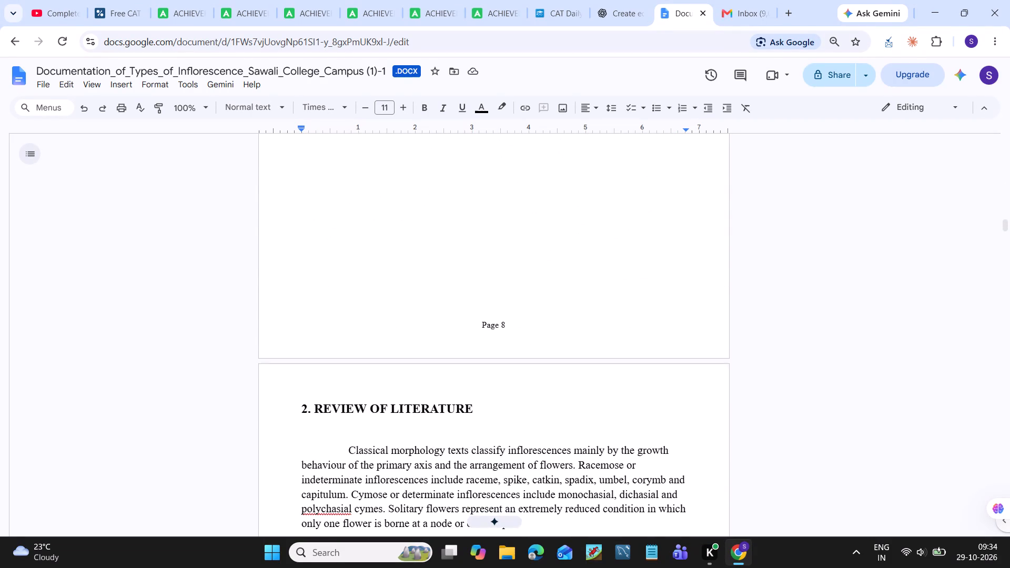
{"action": "scroll", "coordinate": [487, 301], "scroll_direction": "down", "scroll_amount": 9}
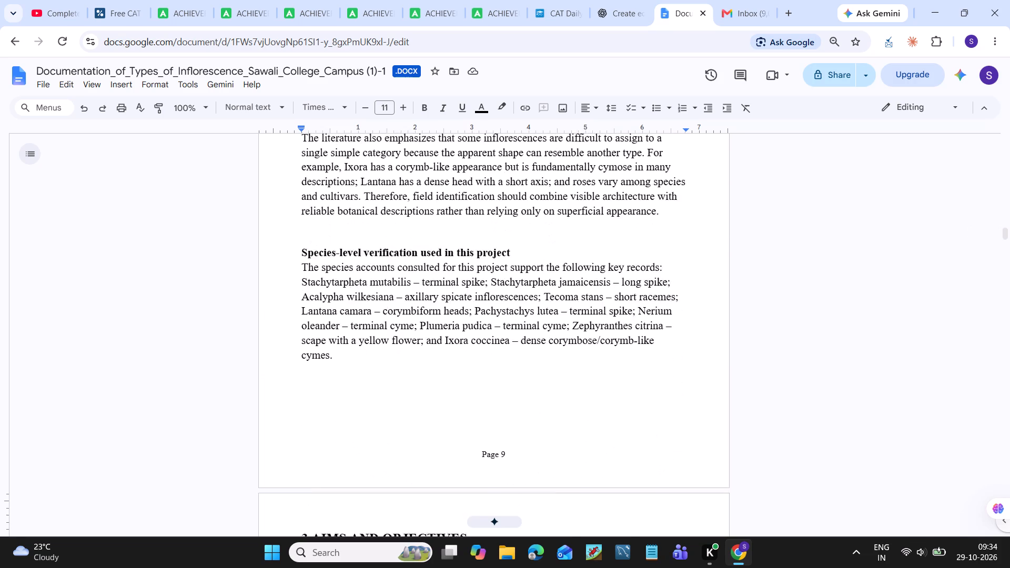
{"action": "scroll", "coordinate": [487, 301], "scroll_direction": "down", "scroll_amount": 4}
{"action": "scroll", "coordinate": [487, 301], "scroll_direction": "up", "scroll_amount": 1}
{"action": "scroll", "coordinate": [487, 301], "scroll_direction": "down", "scroll_amount": 2}
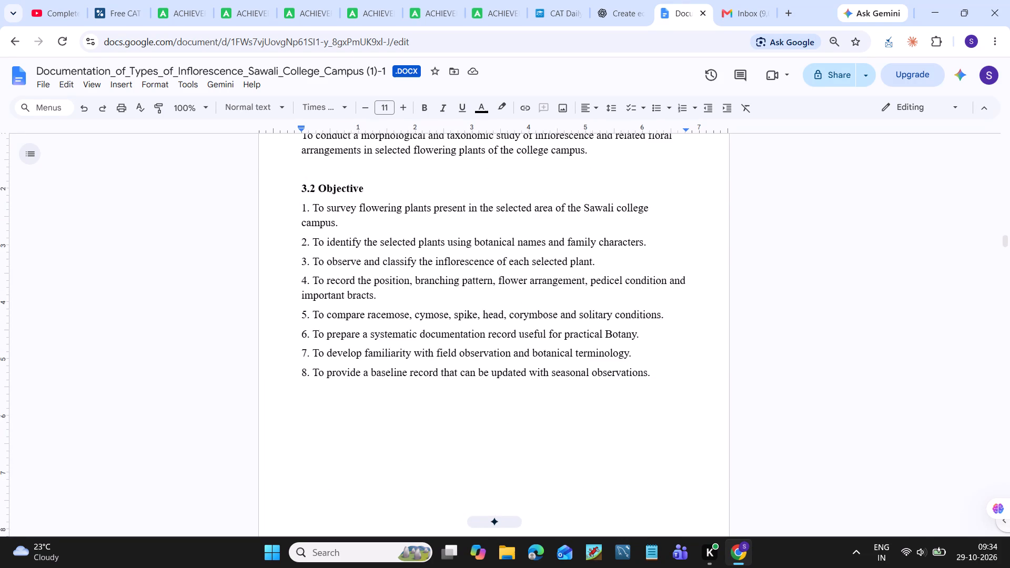
{"action": "scroll", "coordinate": [487, 301], "scroll_direction": "down", "scroll_amount": 11}
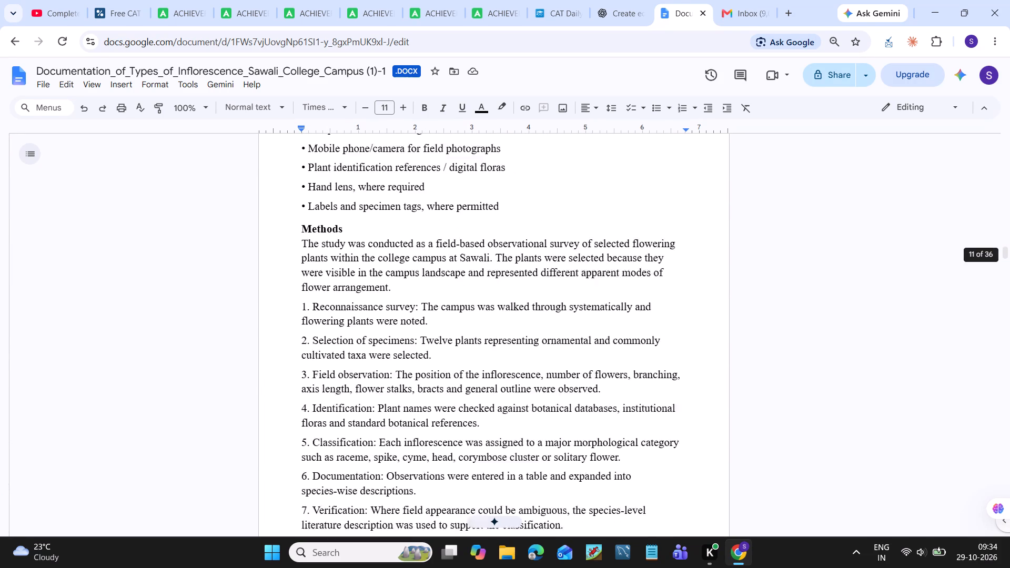
{"action": "scroll", "coordinate": [487, 301], "scroll_direction": "down", "scroll_amount": 11}
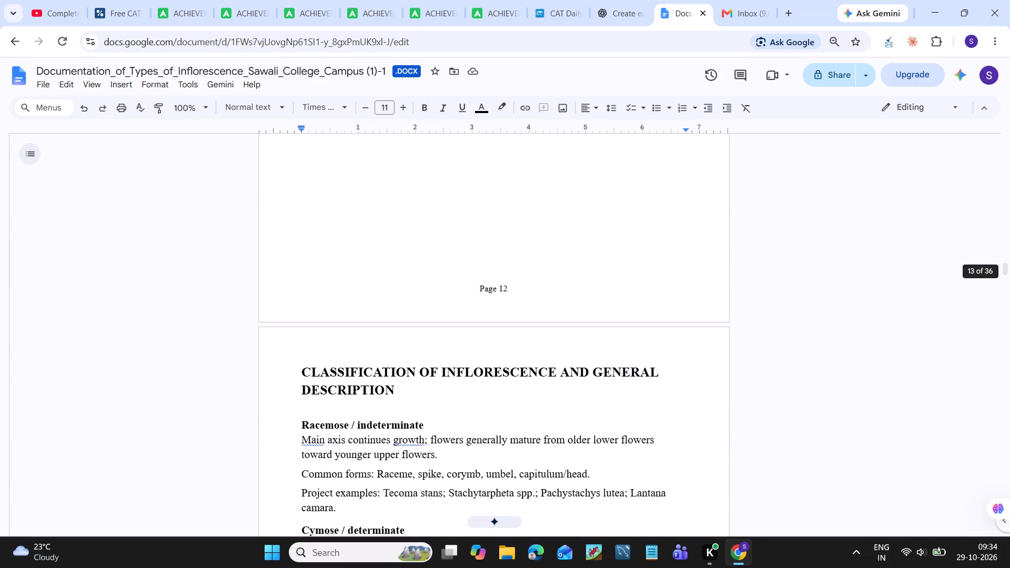
{"action": "scroll", "coordinate": [487, 301], "scroll_direction": "down", "scroll_amount": 1}
Enter index page numbers 9 for Review of Literature, 10 for Aims and Objectives, and 11 for Materials and Methods.
{"action": "scroll", "coordinate": [487, 301], "scroll_direction": "up", "scroll_amount": 12}
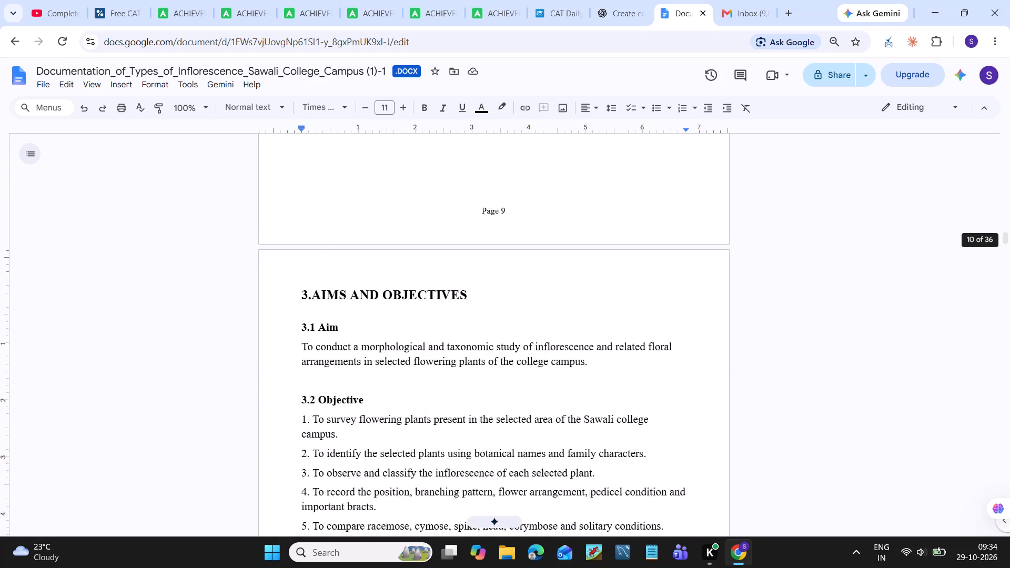
{"action": "scroll", "coordinate": [487, 301], "scroll_direction": "up", "scroll_amount": 19}
{"action": "scroll", "coordinate": [487, 301], "scroll_direction": "up", "scroll_amount": 3}
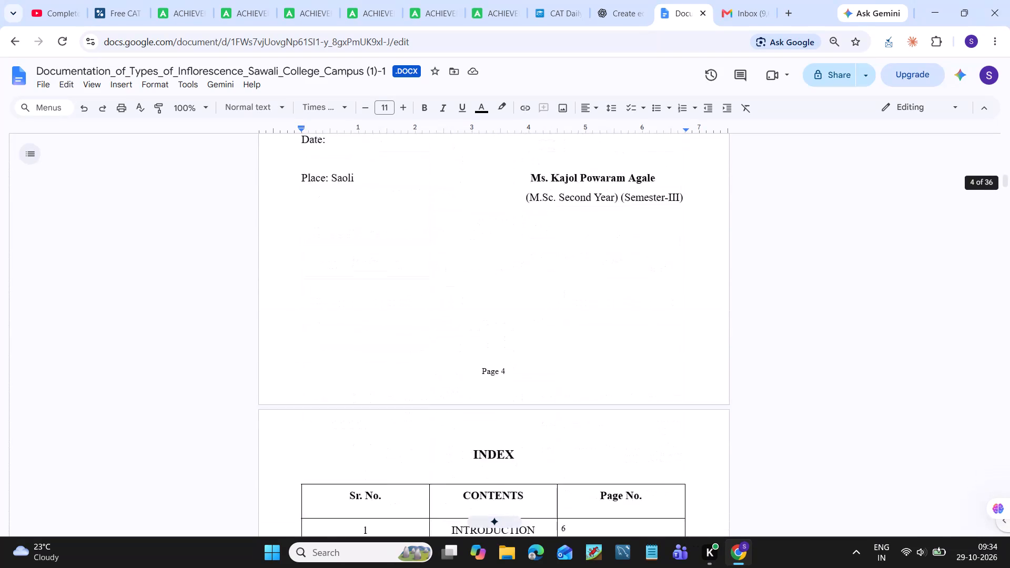
{"action": "scroll", "coordinate": [487, 301], "scroll_direction": "down", "scroll_amount": 3}
{"action": "left_click", "coordinate": [585, 292]}
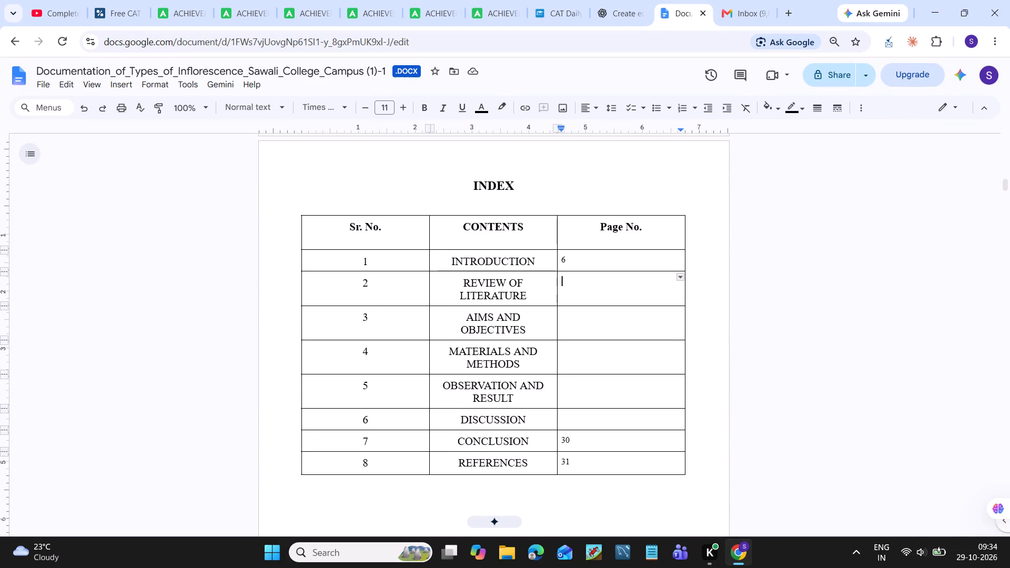
{"action": "key", "text": "9"}
{"action": "key", "text": "Down"}
{"action": "type", "text": "10"}
{"action": "key", "text": "Down"}
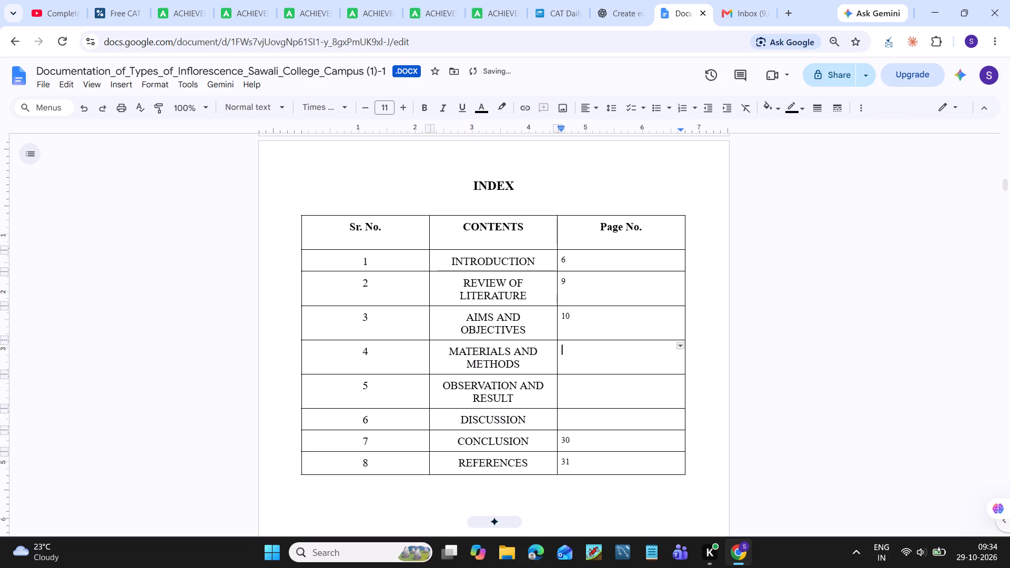
{"action": "type", "text": "11"}
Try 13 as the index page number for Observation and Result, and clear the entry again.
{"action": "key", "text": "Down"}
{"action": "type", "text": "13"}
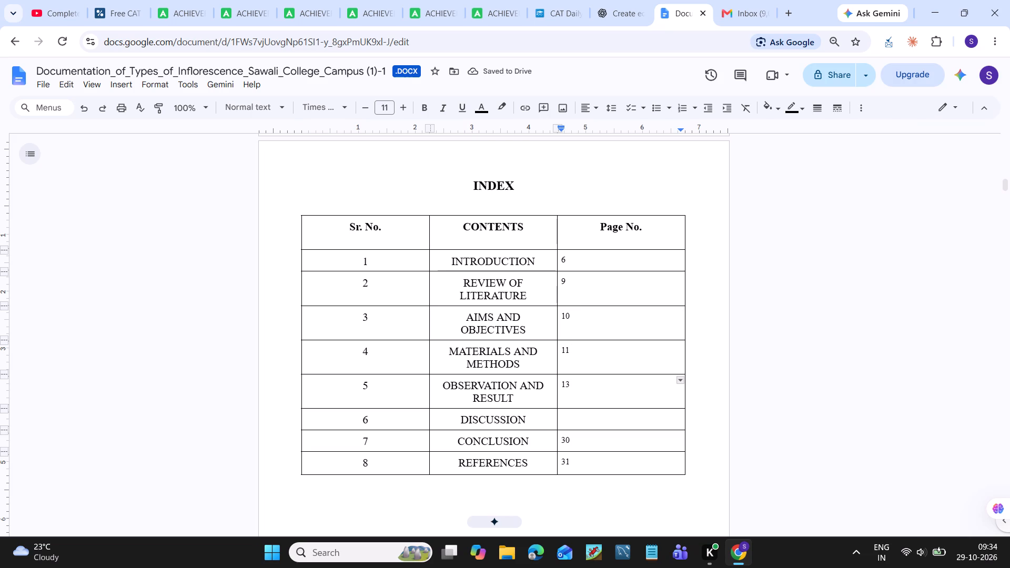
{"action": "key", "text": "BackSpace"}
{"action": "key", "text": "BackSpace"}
Look through the report for the page where the Observation and Result section starts.
{"action": "scroll", "coordinate": [603, 393], "scroll_direction": "down", "scroll_amount": 15}
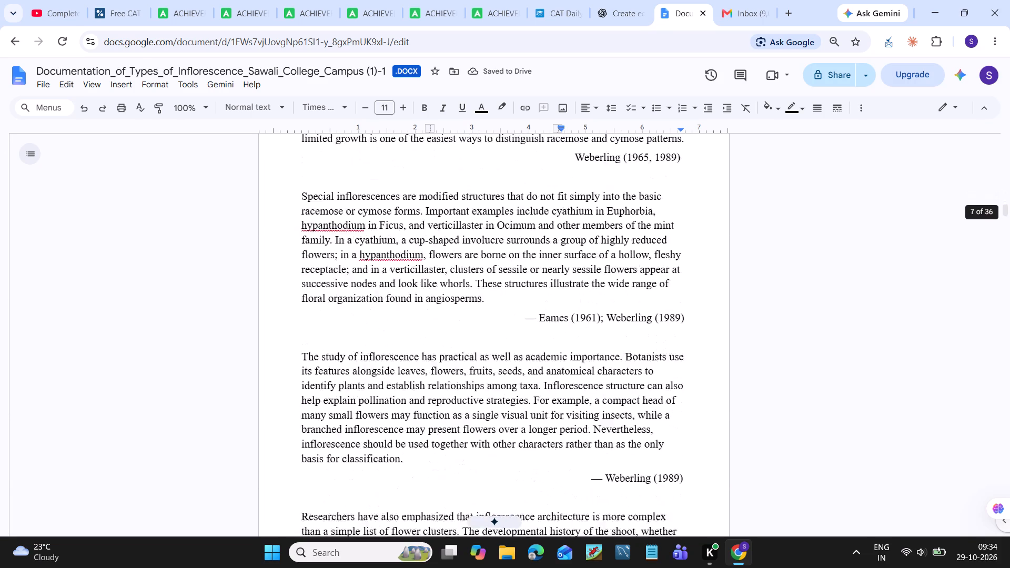
{"action": "scroll", "coordinate": [603, 393], "scroll_direction": "down", "scroll_amount": 17}
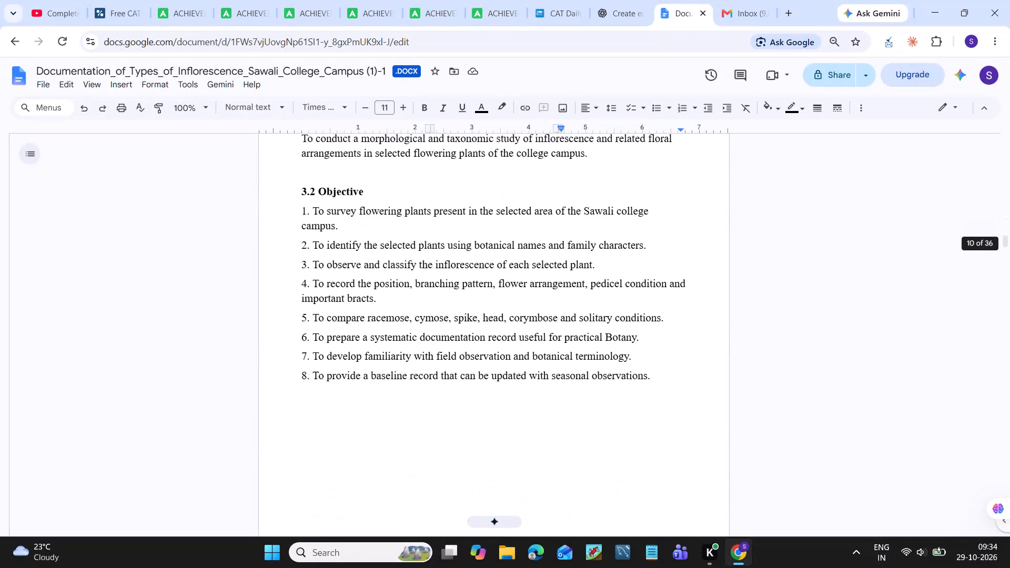
{"action": "scroll", "coordinate": [603, 393], "scroll_direction": "down", "scroll_amount": 16}
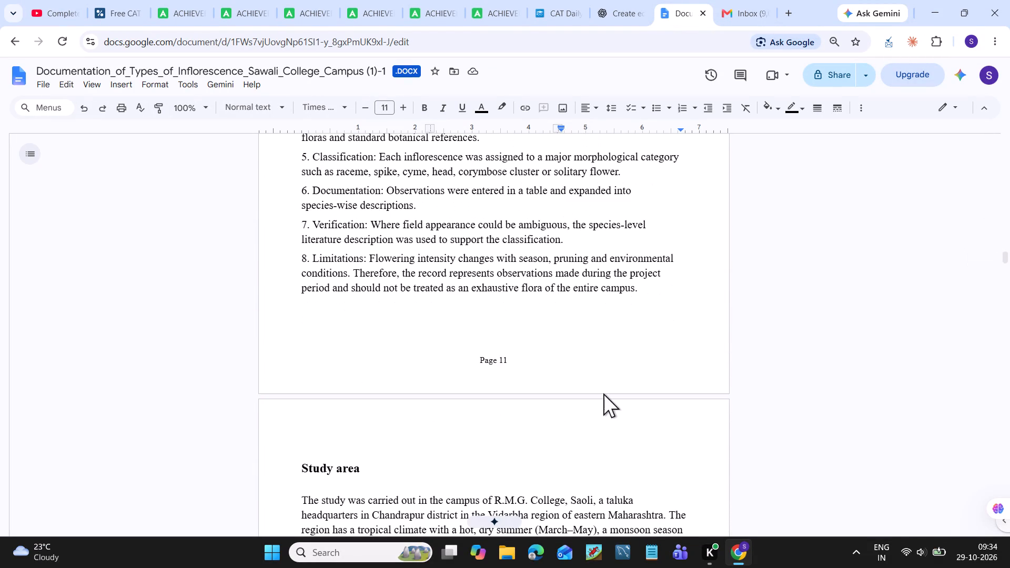
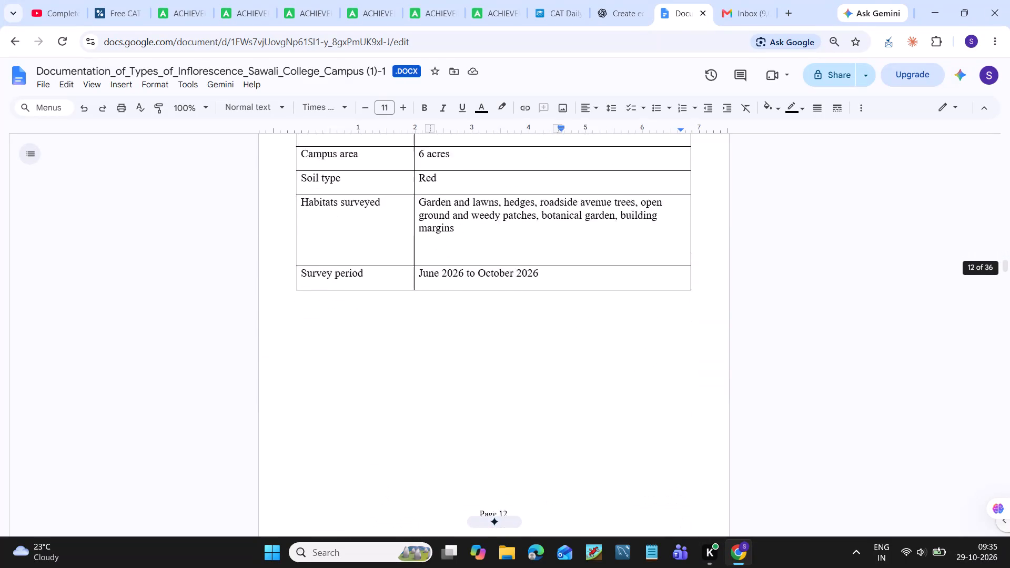
Look through the pages from Materials and Methods to the first species entries, checking where sections and species tables start and break across pages.
{"action": "scroll", "coordinate": [603, 393], "scroll_direction": "down", "scroll_amount": 4}
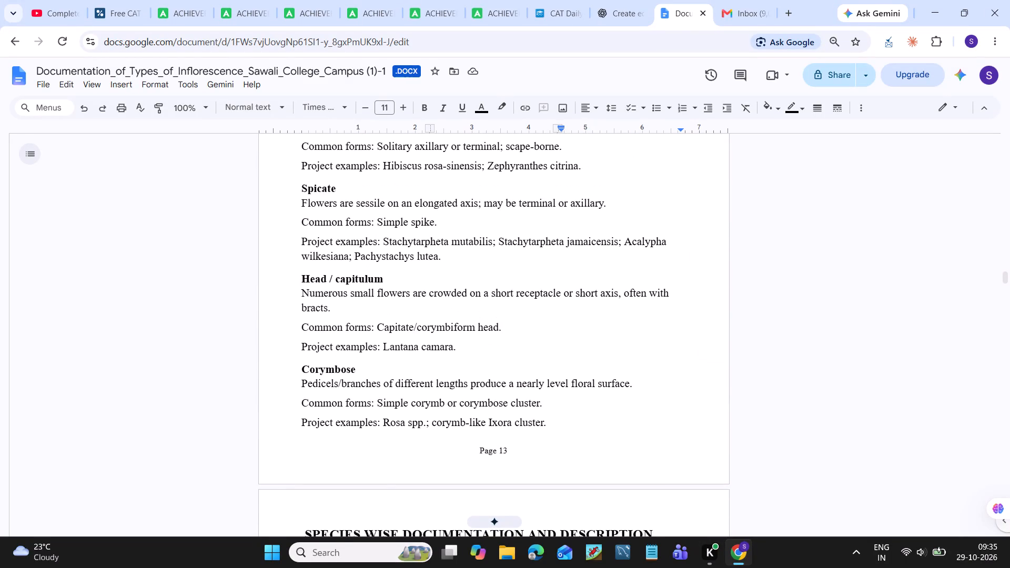
{"action": "scroll", "coordinate": [603, 393], "scroll_direction": "up", "scroll_amount": 17}
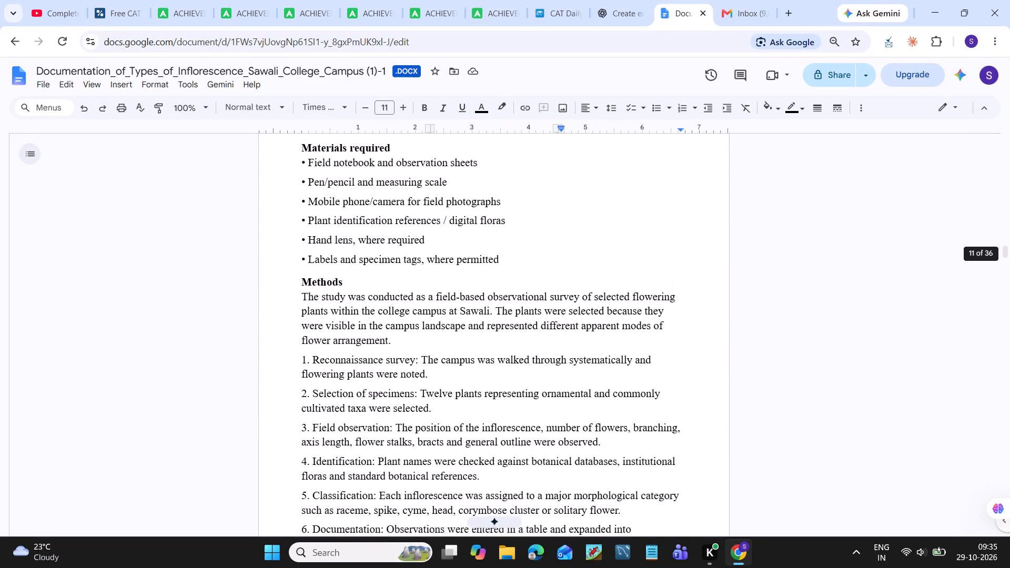
{"action": "scroll", "coordinate": [603, 393], "scroll_direction": "down", "scroll_amount": 4}
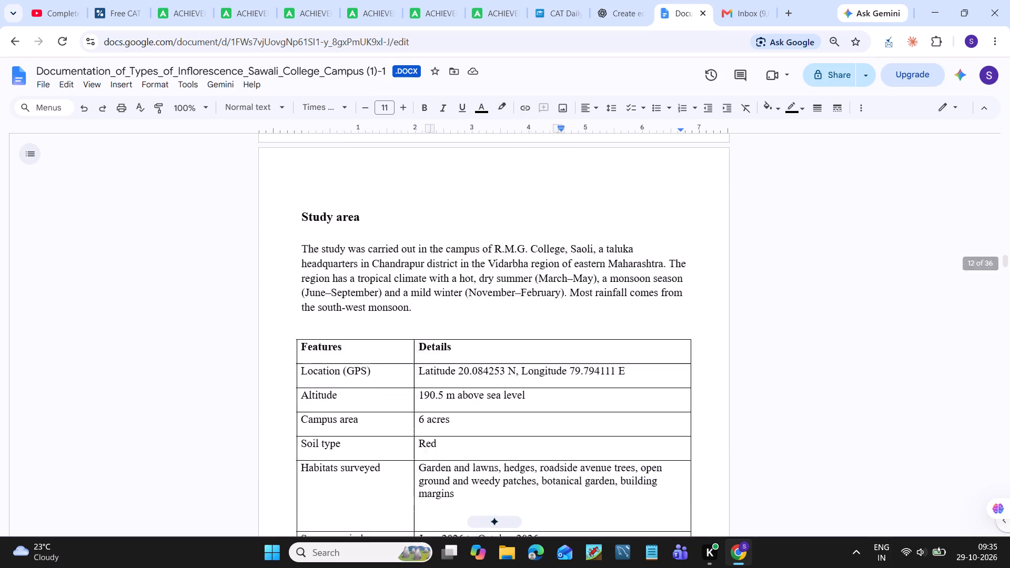
{"action": "scroll", "coordinate": [603, 393], "scroll_direction": "down", "scroll_amount": 13}
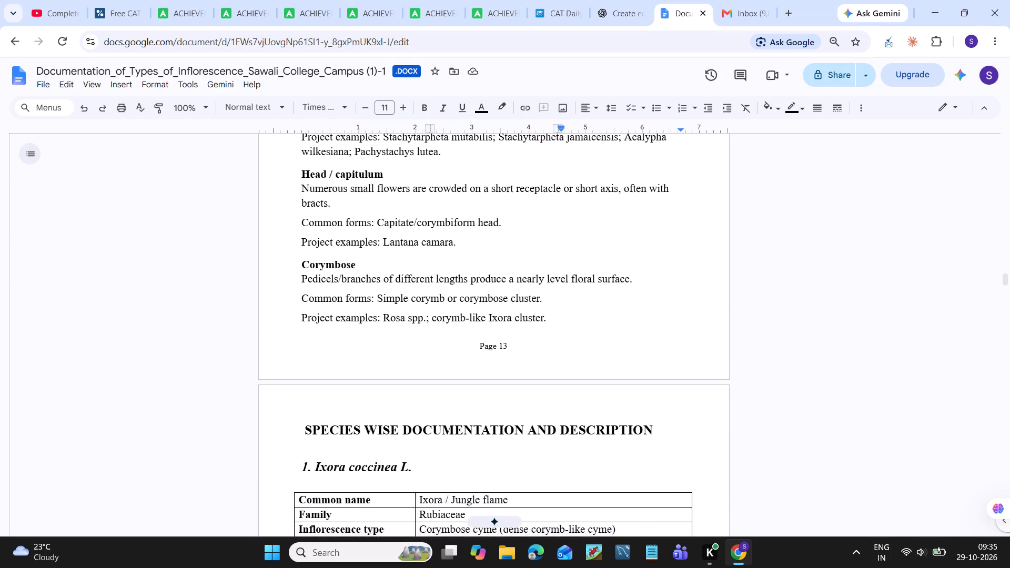
{"action": "scroll", "coordinate": [603, 393], "scroll_direction": "down", "scroll_amount": 11}
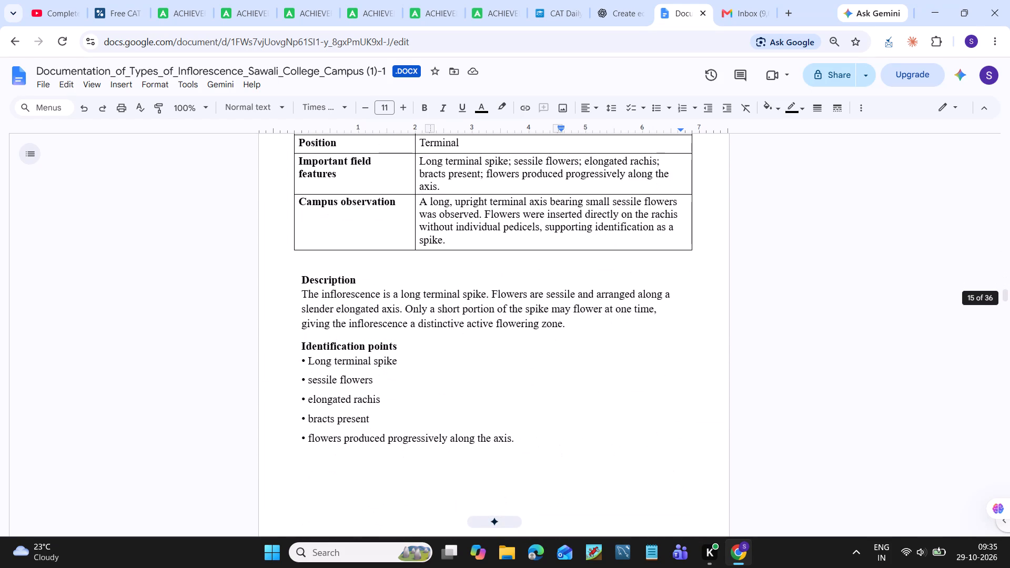
{"action": "scroll", "coordinate": [603, 393], "scroll_direction": "down", "scroll_amount": 10}
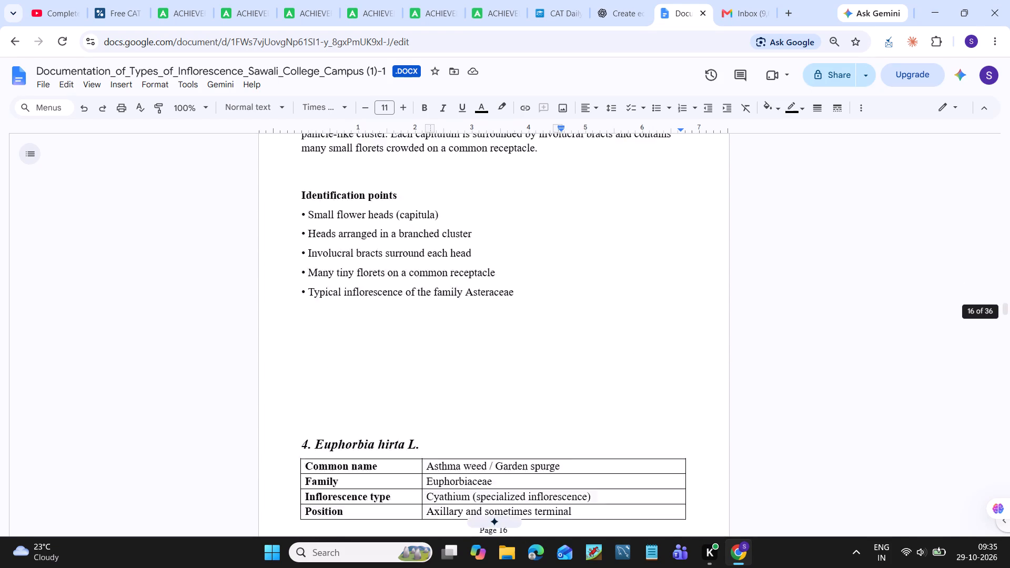
{"action": "scroll", "coordinate": [603, 393], "scroll_direction": "down", "scroll_amount": 12}
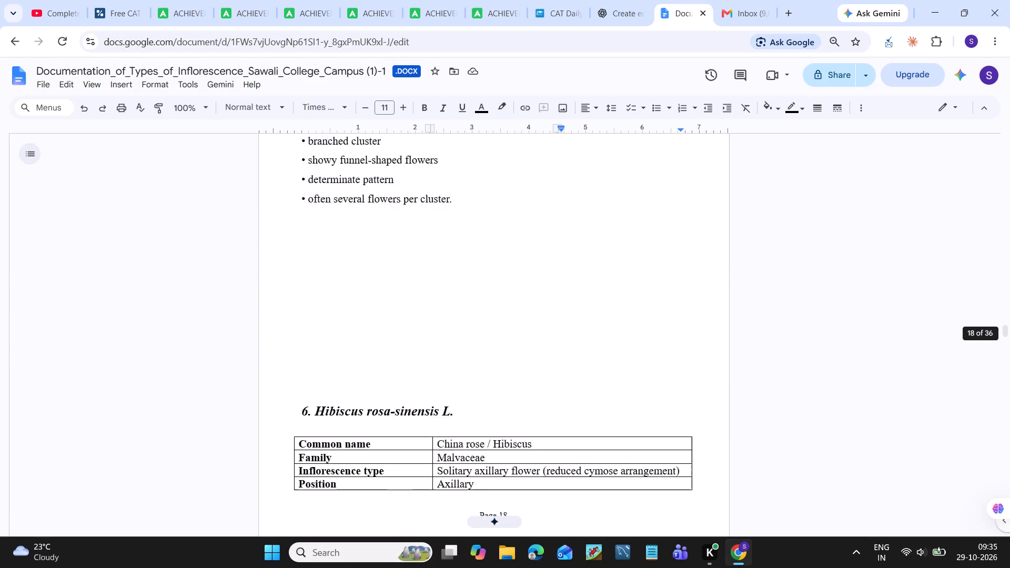
{"action": "scroll", "coordinate": [603, 393], "scroll_direction": "up", "scroll_amount": 7}
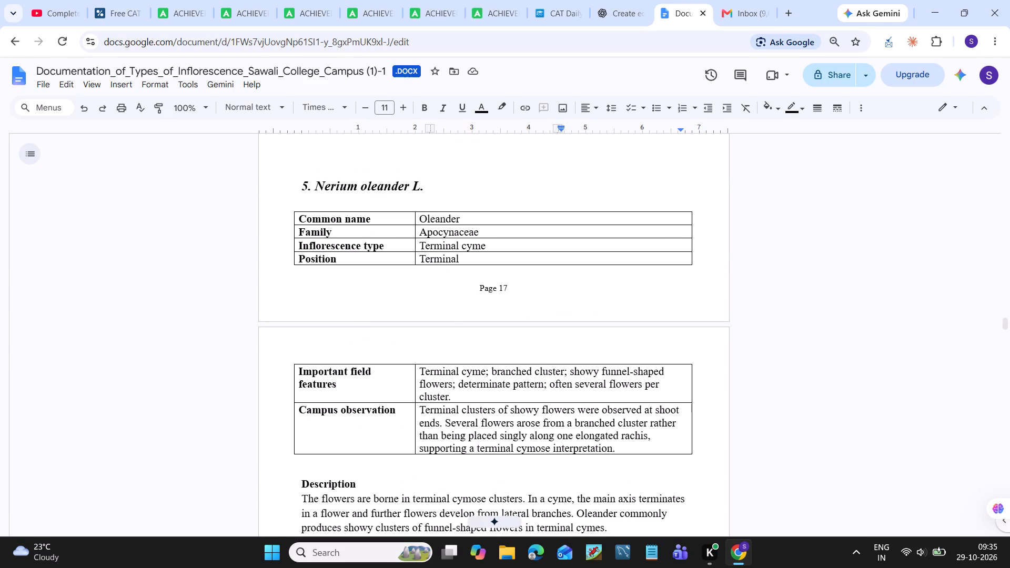
{"action": "scroll", "coordinate": [603, 393], "scroll_direction": "up", "scroll_amount": 8}
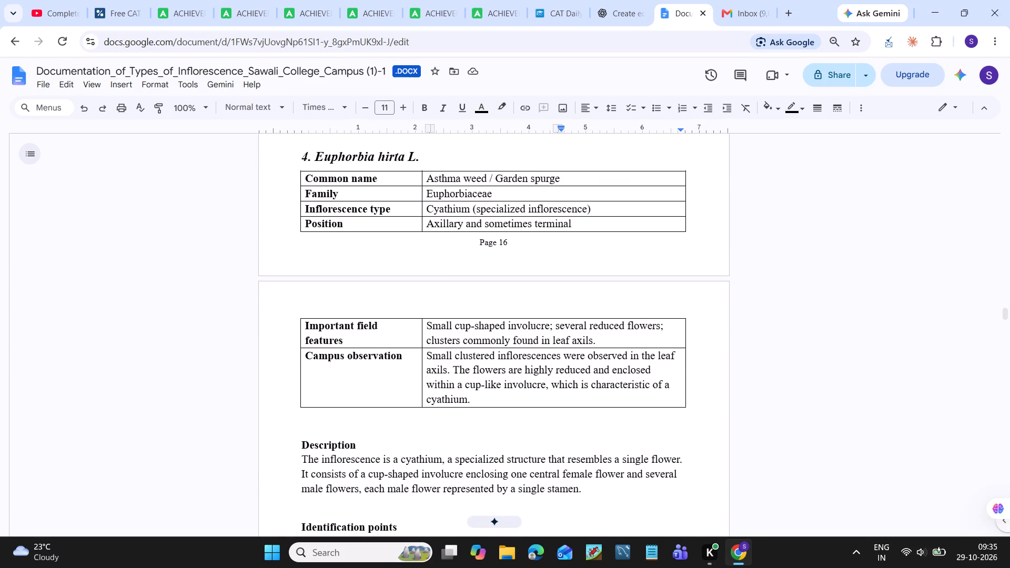
{"action": "scroll", "coordinate": [603, 393], "scroll_direction": "up", "scroll_amount": 8}
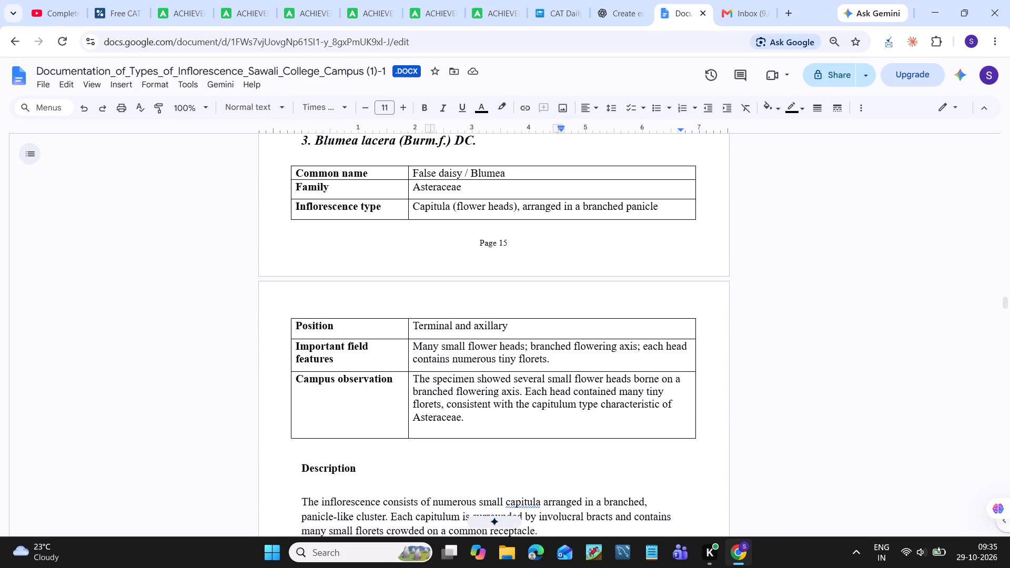
{"action": "scroll", "coordinate": [603, 393], "scroll_direction": "up", "scroll_amount": 8}
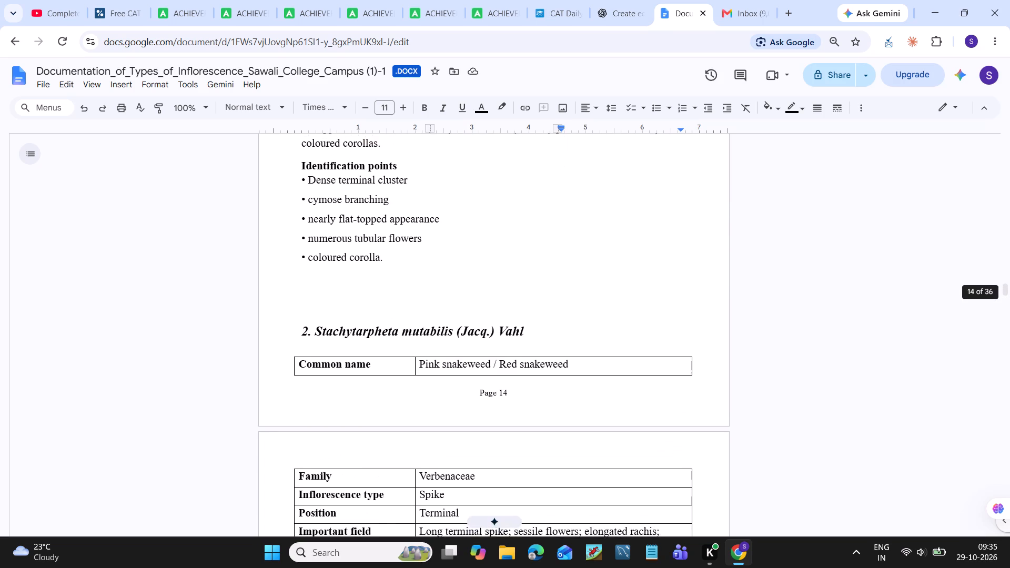
{"action": "scroll", "coordinate": [603, 393], "scroll_direction": "up", "scroll_amount": 8}
Move the "2. Stachytarpheta mutabilis" heading and its table to the top of the following page by adding blank lines above the heading.
{"action": "scroll", "coordinate": [603, 393], "scroll_direction": "down", "scroll_amount": 2}
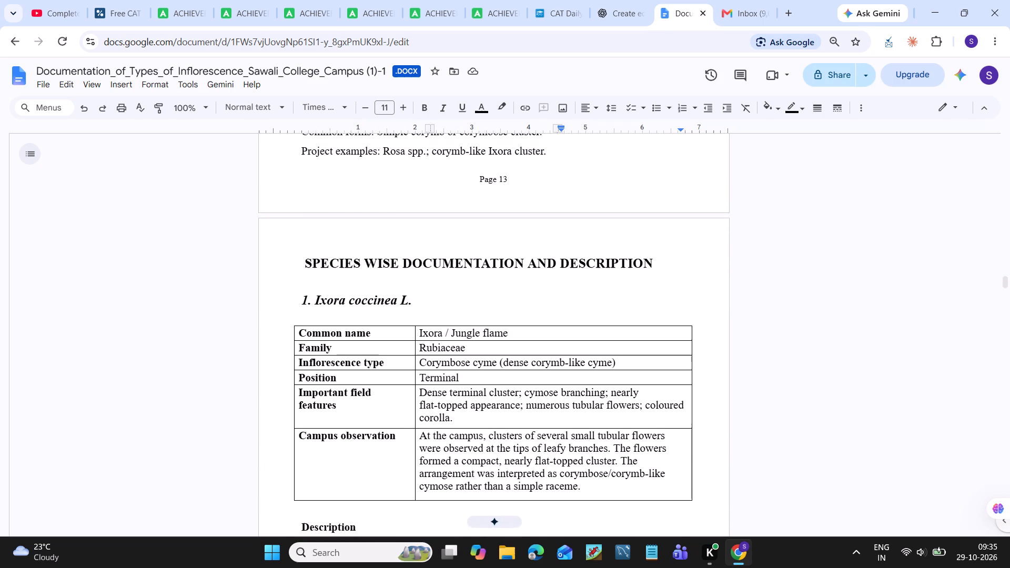
{"action": "scroll", "coordinate": [603, 393], "scroll_direction": "down", "scroll_amount": 2}
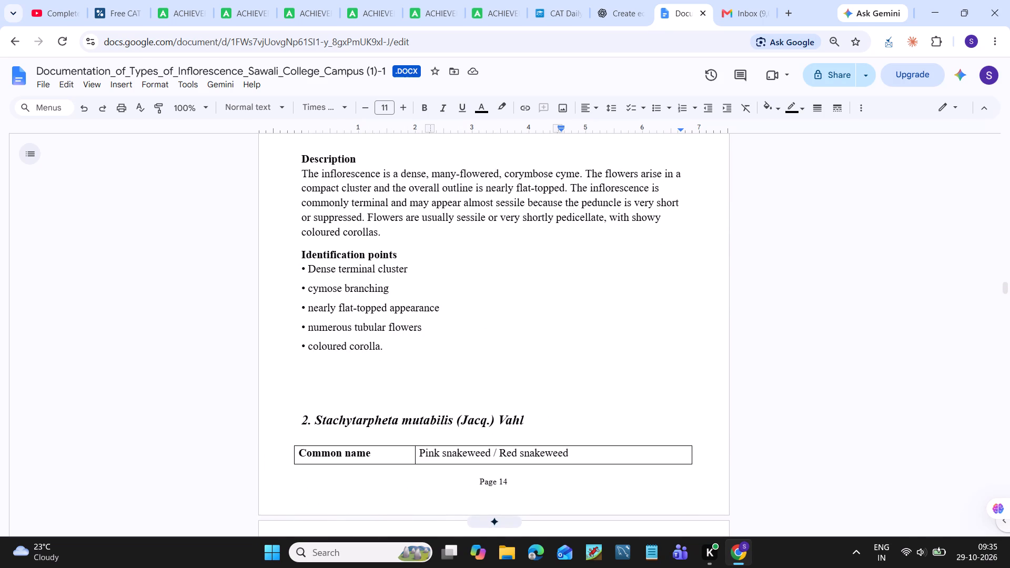
{"action": "left_click", "coordinate": [302, 410]}
{"action": "key", "text": "Return"}
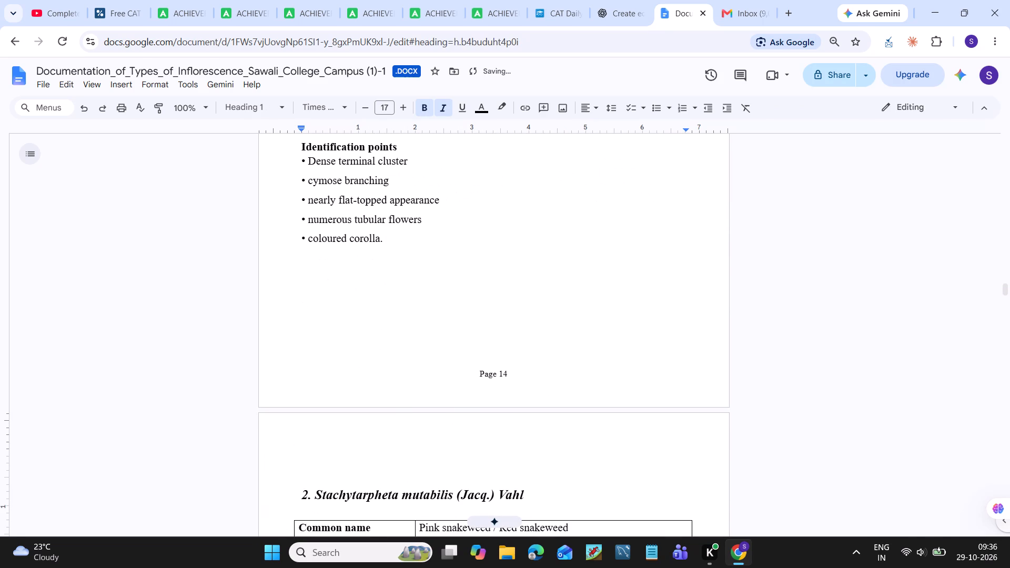
{"action": "key", "text": "Up"}
{"action": "key", "text": "BackSpace"}
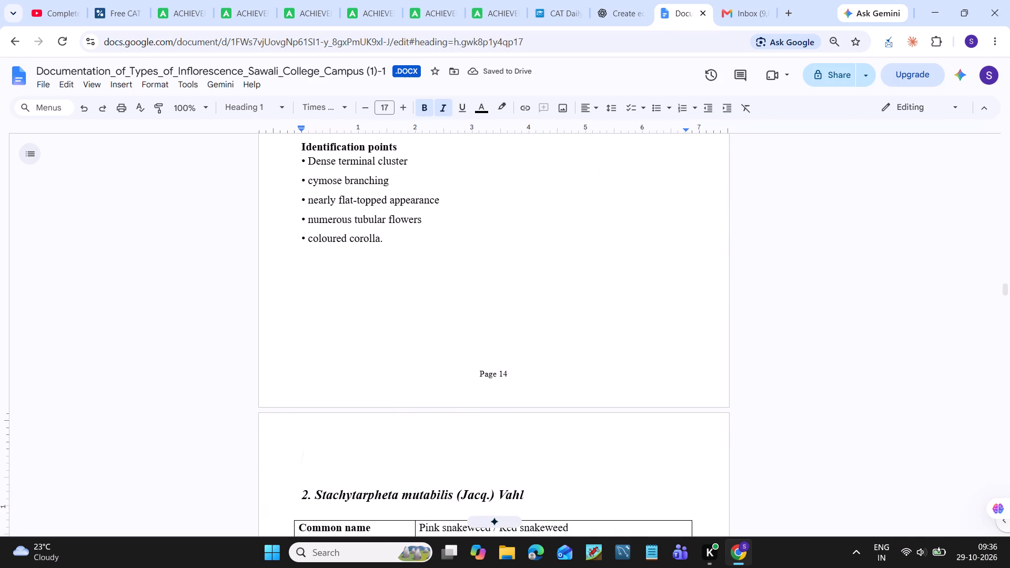
{"action": "key", "text": "Return"}
{"action": "key", "text": "Return"}
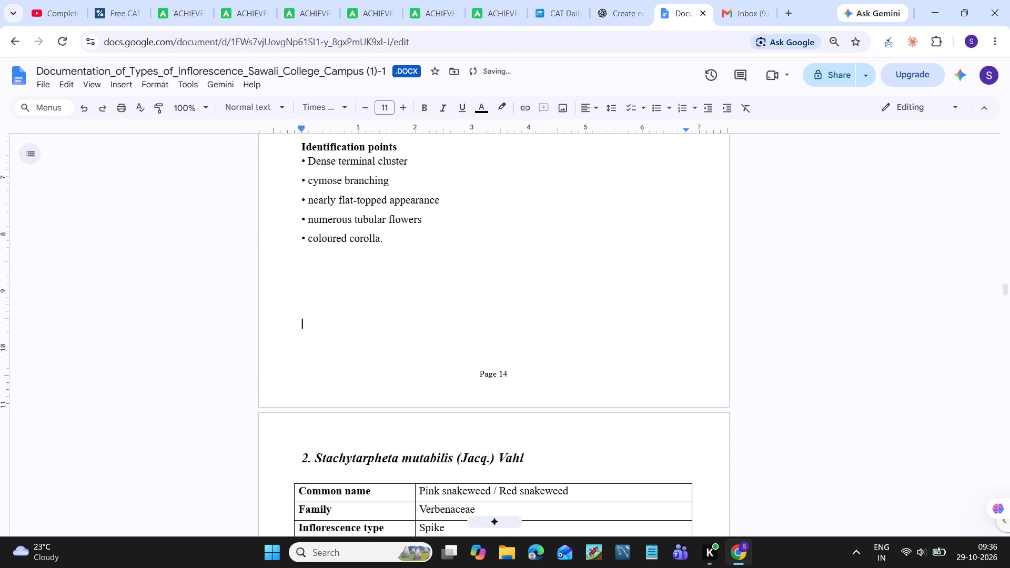
Add blank lines above the "3. Blumea lacera" heading so that it and its table start on a new page.
{"action": "scroll", "coordinate": [337, 439], "scroll_direction": "down", "scroll_amount": 5}
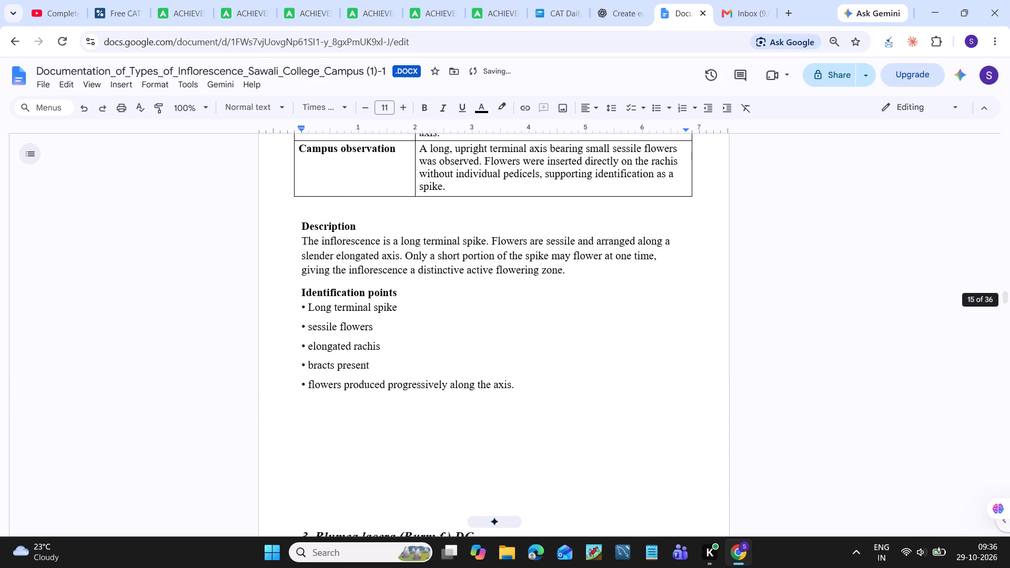
{"action": "scroll", "coordinate": [337, 439], "scroll_direction": "down", "scroll_amount": 3}
{"action": "left_click", "coordinate": [297, 367]}
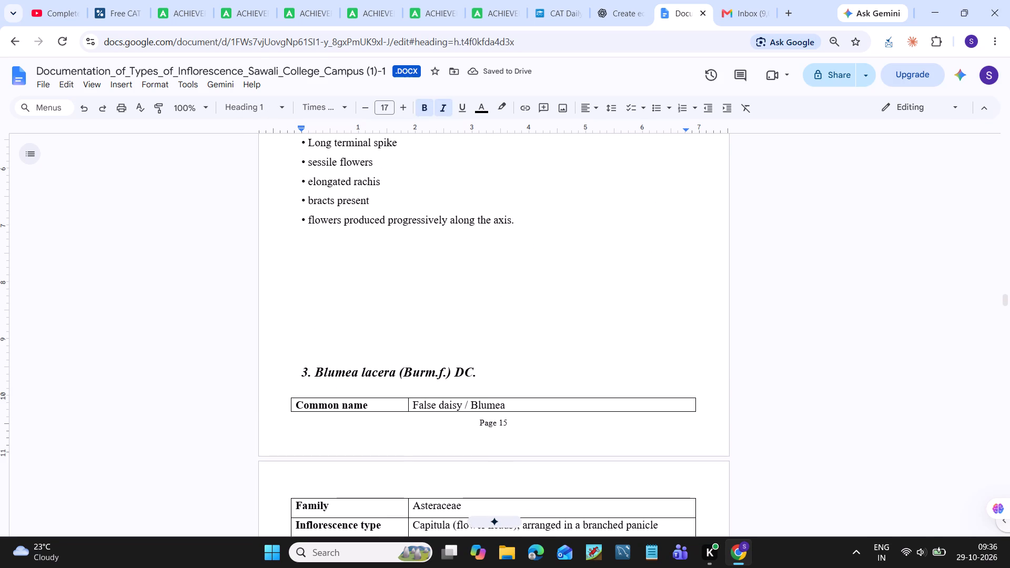
{"action": "key", "text": "Up"}
{"action": "key", "text": "Return"}
{"action": "key", "text": "Return"}
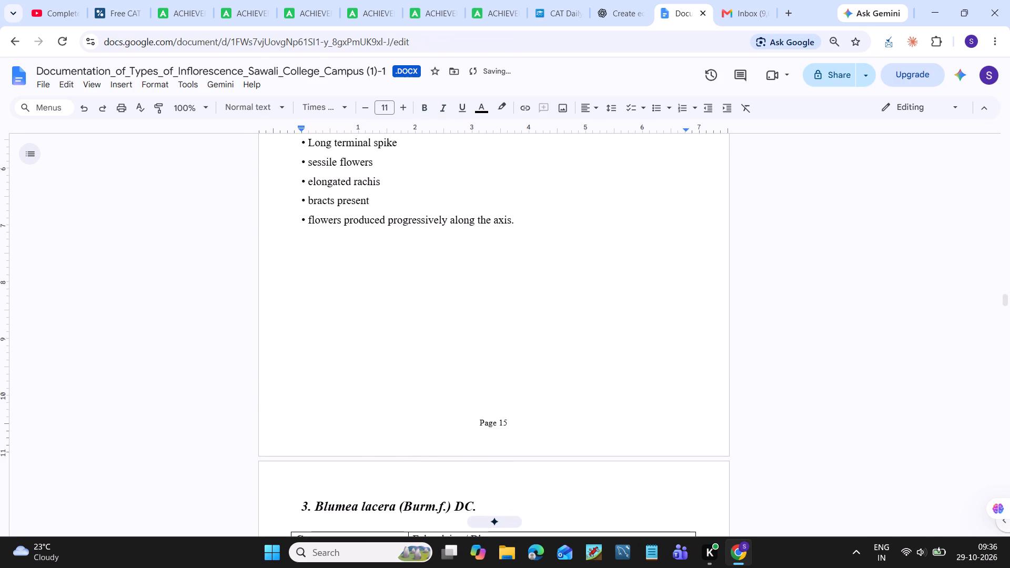
Change the number of the Coriandrum sativum (Coriander) species heading to 13.
{"action": "scroll", "coordinate": [297, 367], "scroll_direction": "down", "scroll_amount": 9}
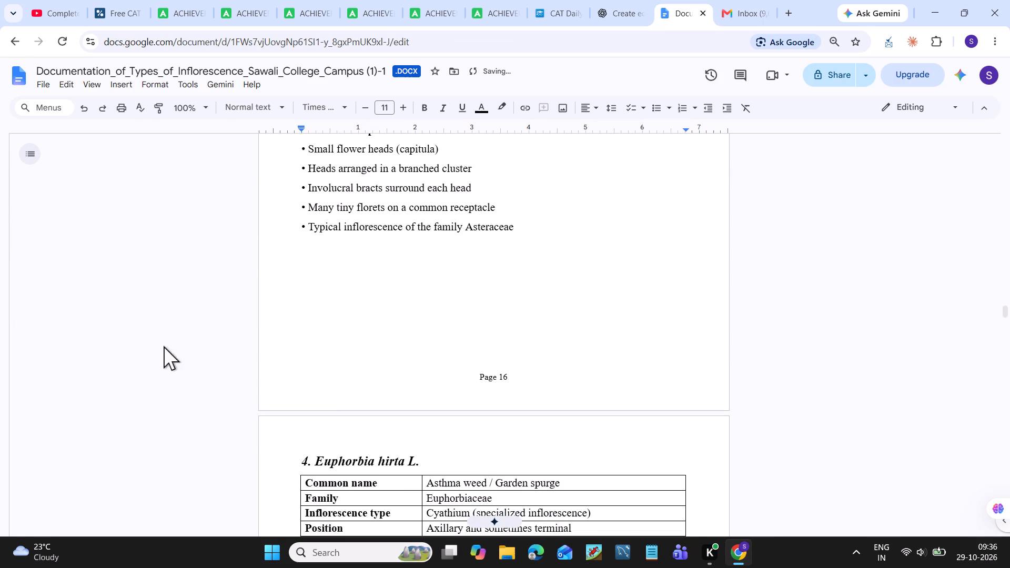
{"action": "scroll", "coordinate": [390, 375], "scroll_direction": "down", "scroll_amount": 11}
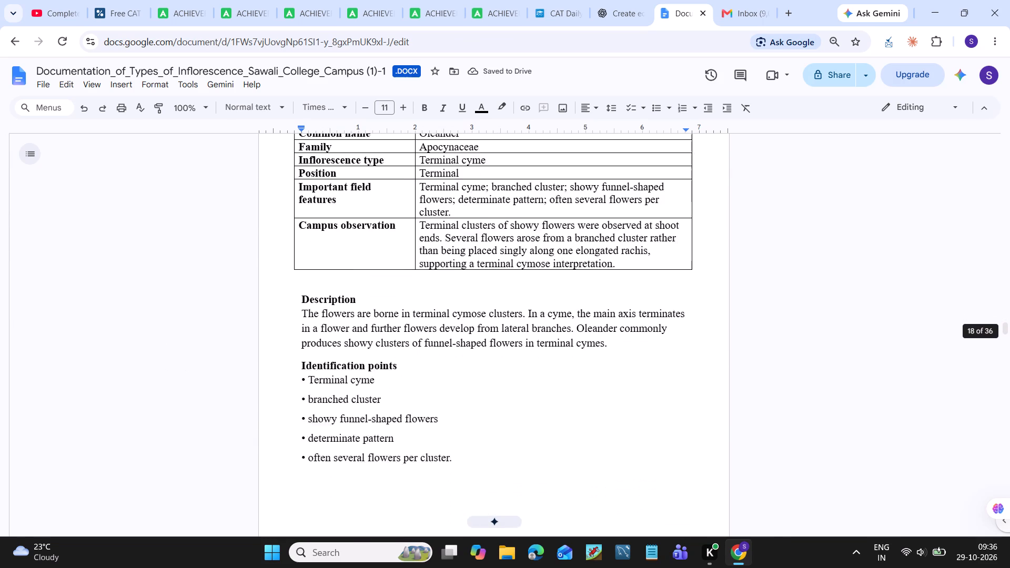
{"action": "scroll", "coordinate": [390, 375], "scroll_direction": "down", "scroll_amount": 14}
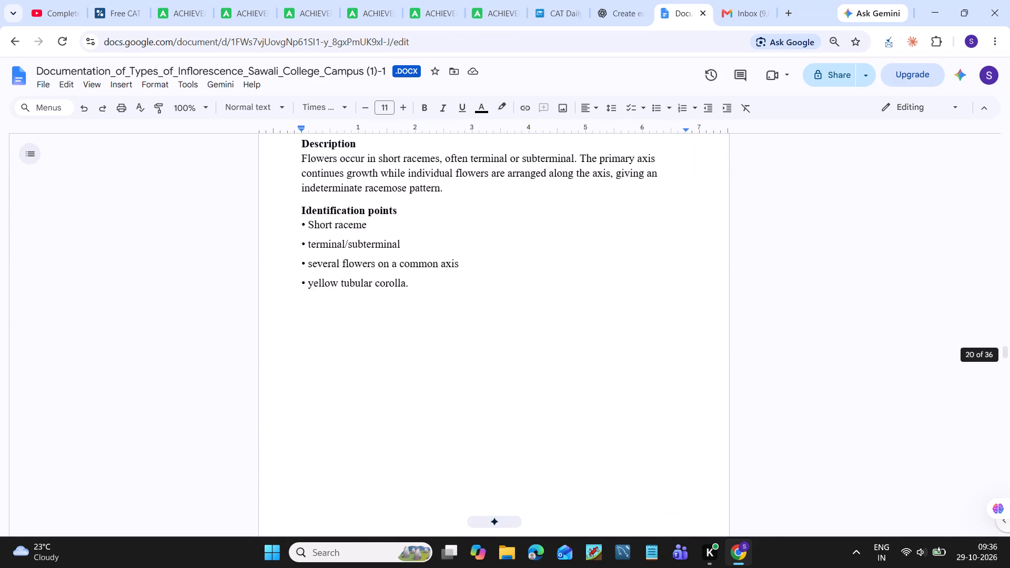
{"action": "scroll", "coordinate": [390, 341], "scroll_direction": "down", "scroll_amount": 14}
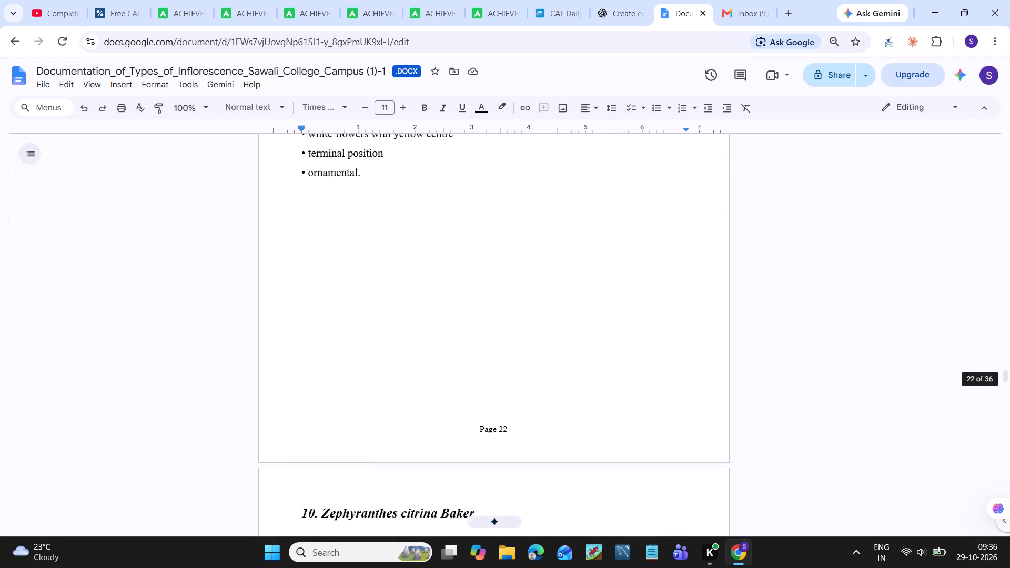
{"action": "scroll", "coordinate": [390, 341], "scroll_direction": "down", "scroll_amount": 14}
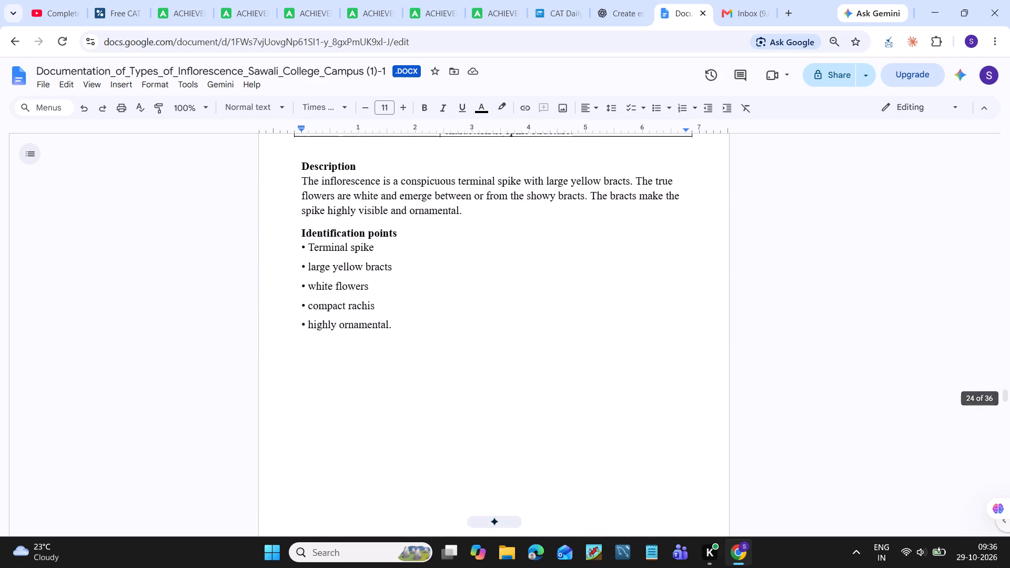
{"action": "scroll", "coordinate": [390, 341], "scroll_direction": "down", "scroll_amount": 14}
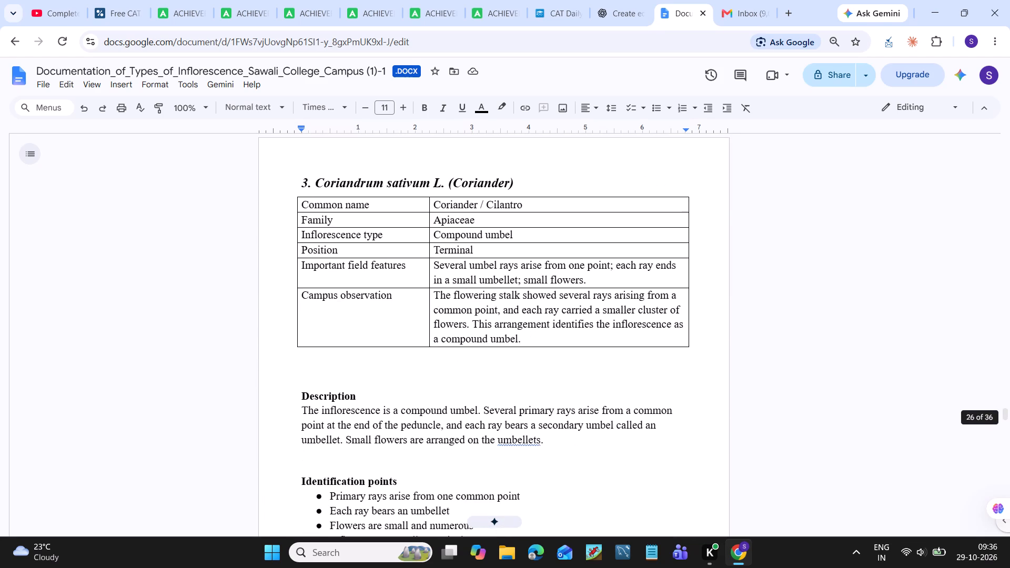
{"action": "scroll", "coordinate": [390, 341], "scroll_direction": "up", "scroll_amount": 5}
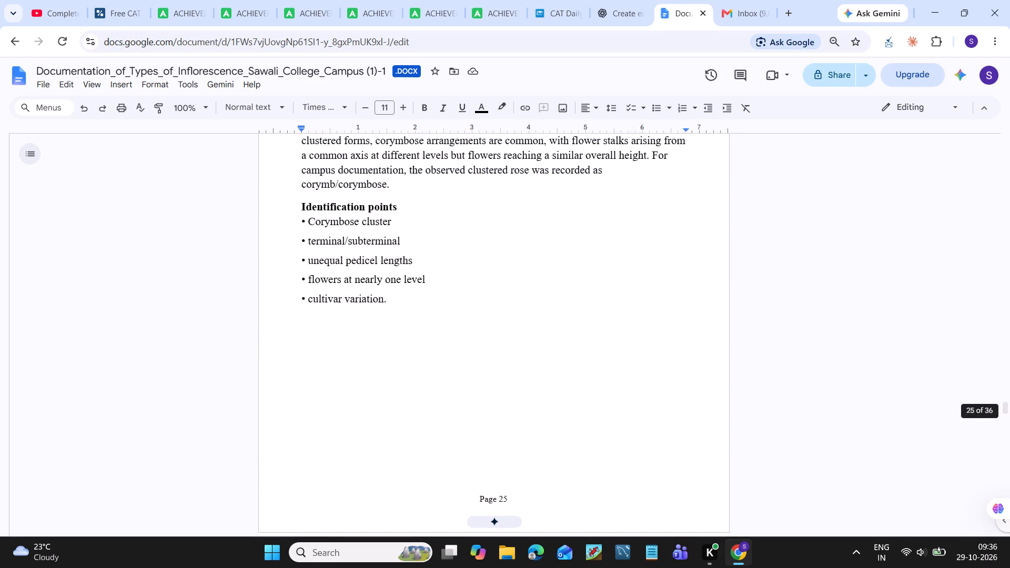
{"action": "scroll", "coordinate": [390, 341], "scroll_direction": "up", "scroll_amount": 3}
{"action": "scroll", "coordinate": [390, 341], "scroll_direction": "down", "scroll_amount": 5}
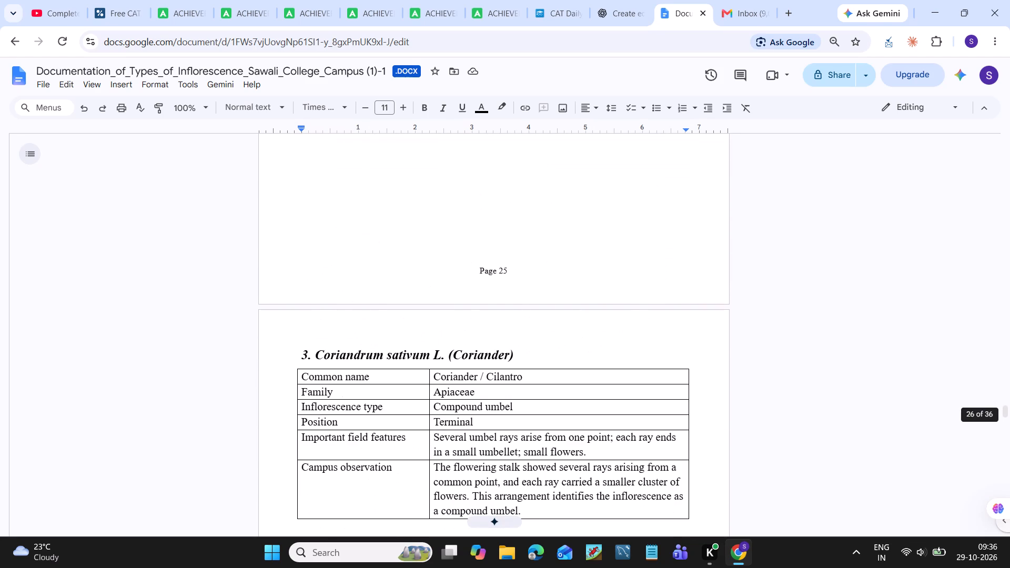
{"action": "left_click", "coordinate": [305, 350]}
{"action": "key", "text": "1"}
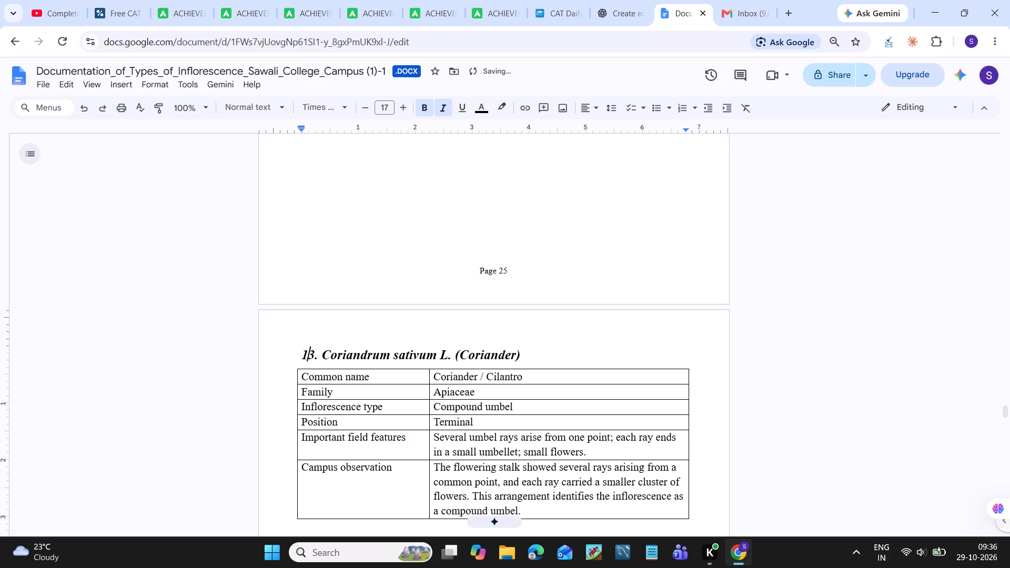
Change the number of the Ocimum tenuiflorum species heading to 14.
{"action": "scroll", "coordinate": [397, 386], "scroll_direction": "down", "scroll_amount": 5}
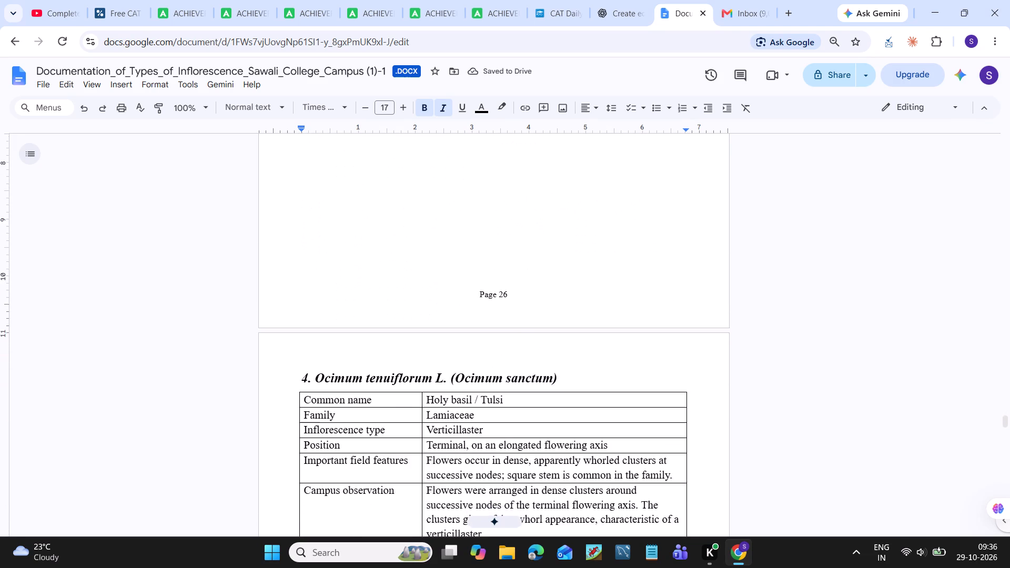
{"action": "scroll", "coordinate": [397, 386], "scroll_direction": "down", "scroll_amount": 3}
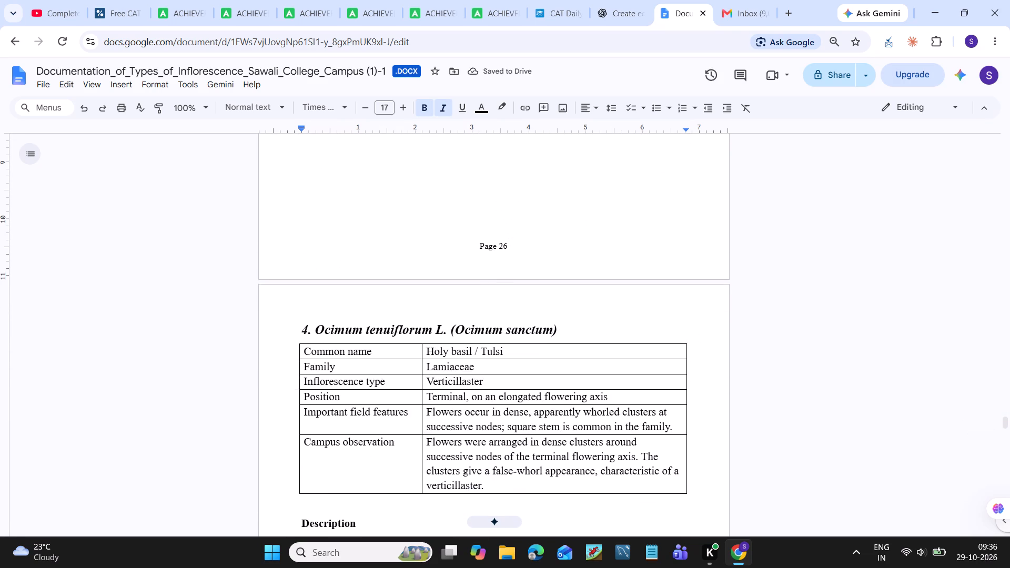
{"action": "left_click", "coordinate": [301, 328]}
{"action": "key", "text": "1"}
Check on which pages the Observation, Result, Discussion and Conclusion sections of the report begin.
{"action": "scroll", "coordinate": [414, 363], "scroll_direction": "down", "scroll_amount": 2}
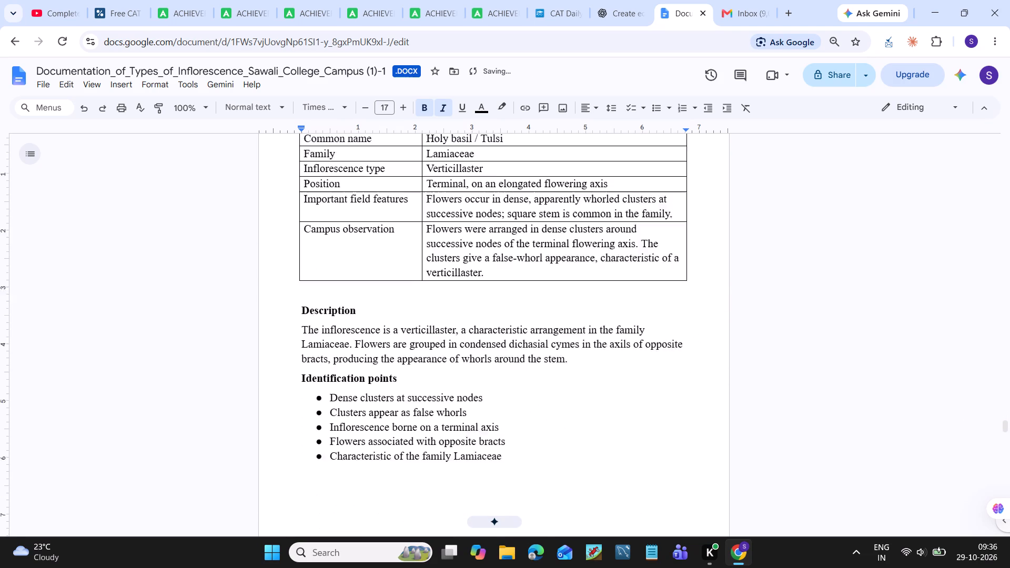
{"action": "scroll", "coordinate": [414, 363], "scroll_direction": "down", "scroll_amount": 6}
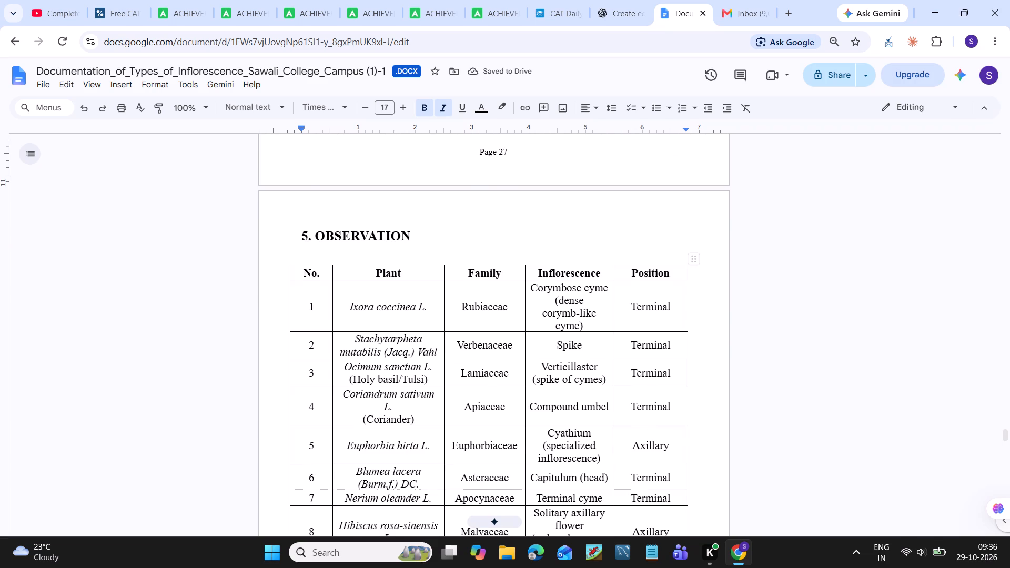
{"action": "scroll", "coordinate": [366, 288], "scroll_direction": "down", "scroll_amount": 5}
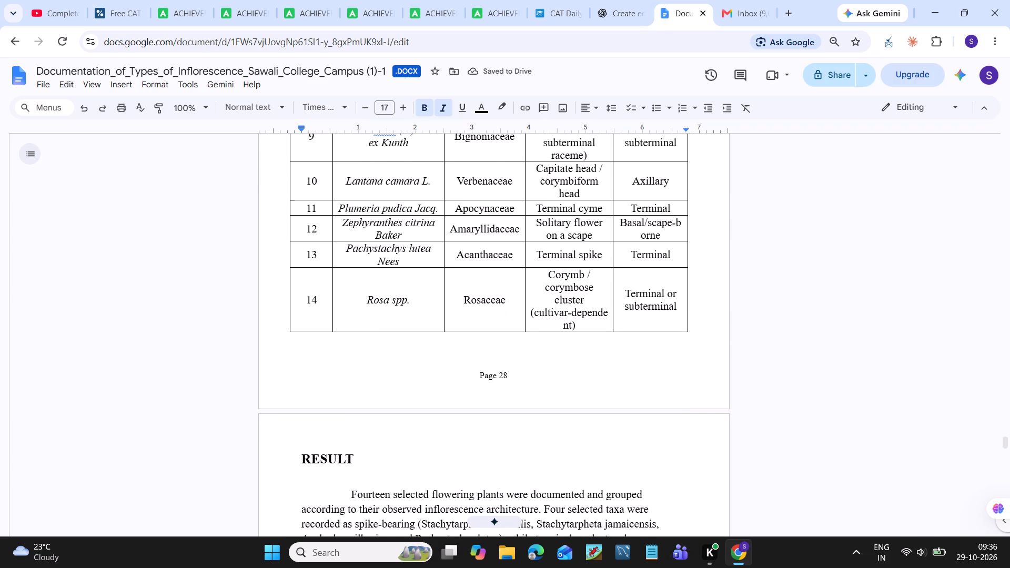
{"action": "scroll", "coordinate": [433, 334], "scroll_direction": "down", "scroll_amount": 5}
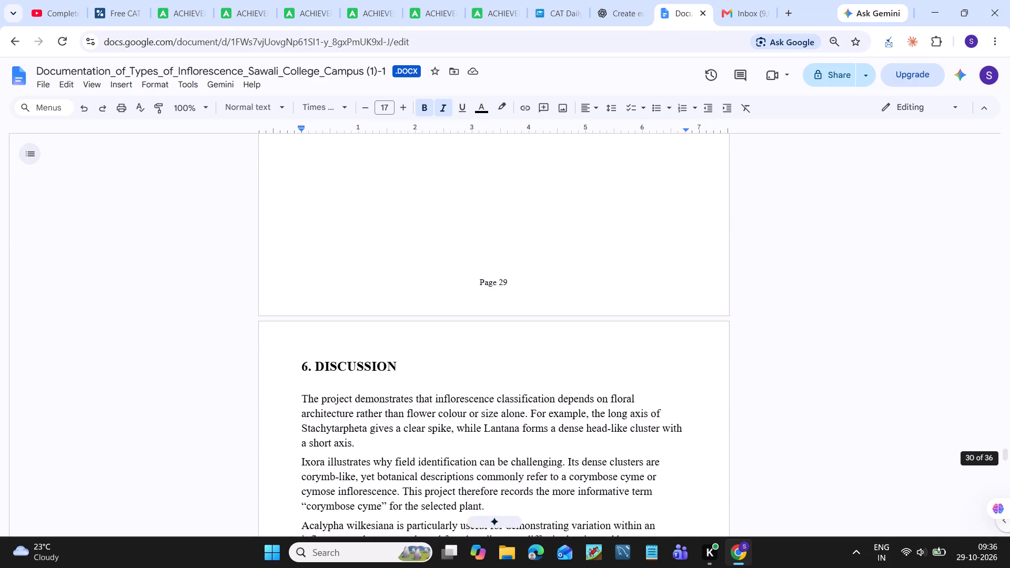
{"action": "scroll", "coordinate": [433, 334], "scroll_direction": "down", "scroll_amount": 8}
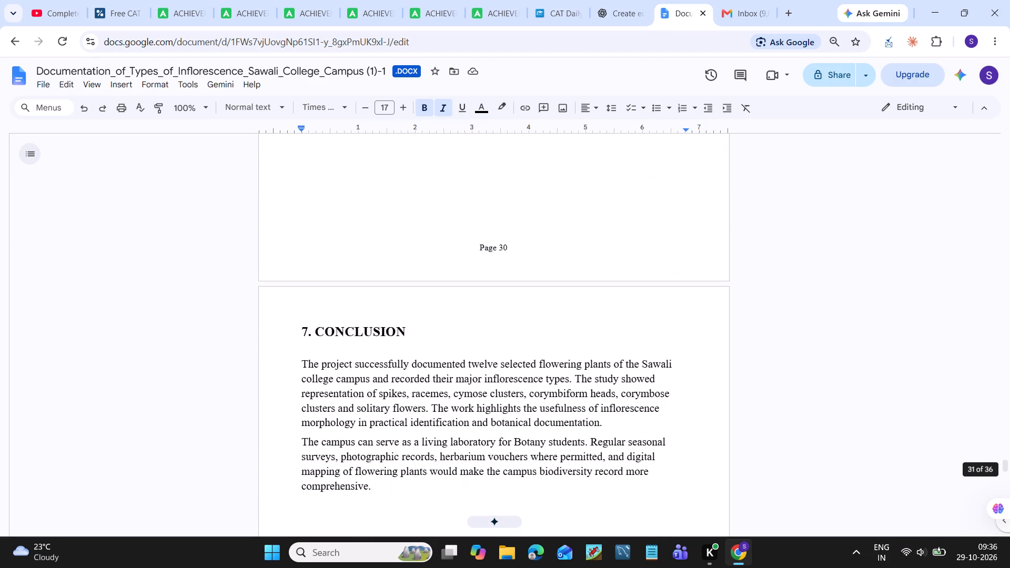
{"action": "scroll", "coordinate": [433, 334], "scroll_direction": "down", "scroll_amount": 4}
{"action": "scroll", "coordinate": [433, 334], "scroll_direction": "up", "scroll_amount": 8}
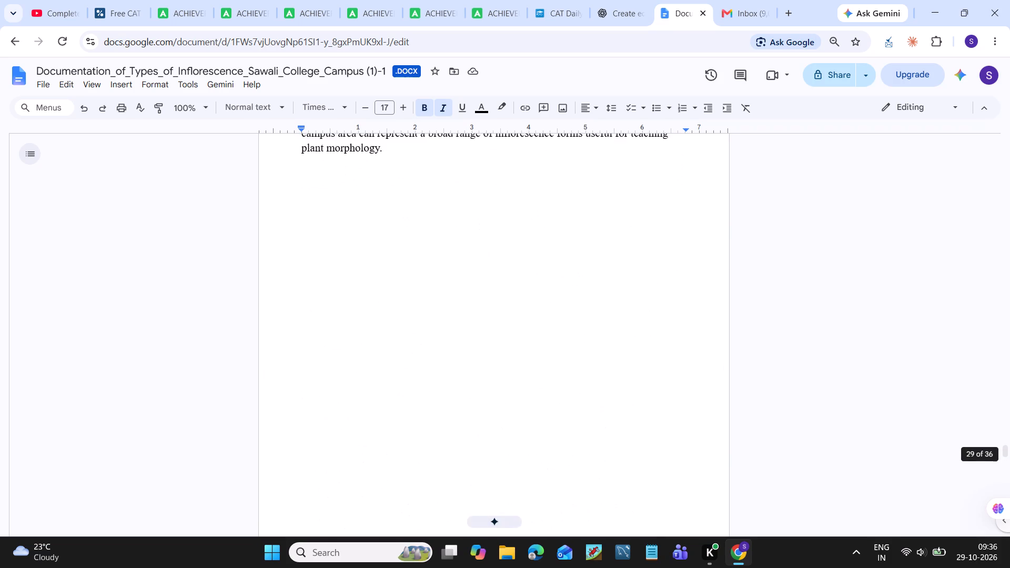
{"action": "scroll", "coordinate": [433, 334], "scroll_direction": "up", "scroll_amount": 9}
{"action": "scroll", "coordinate": [433, 334], "scroll_direction": "down", "scroll_amount": 2}
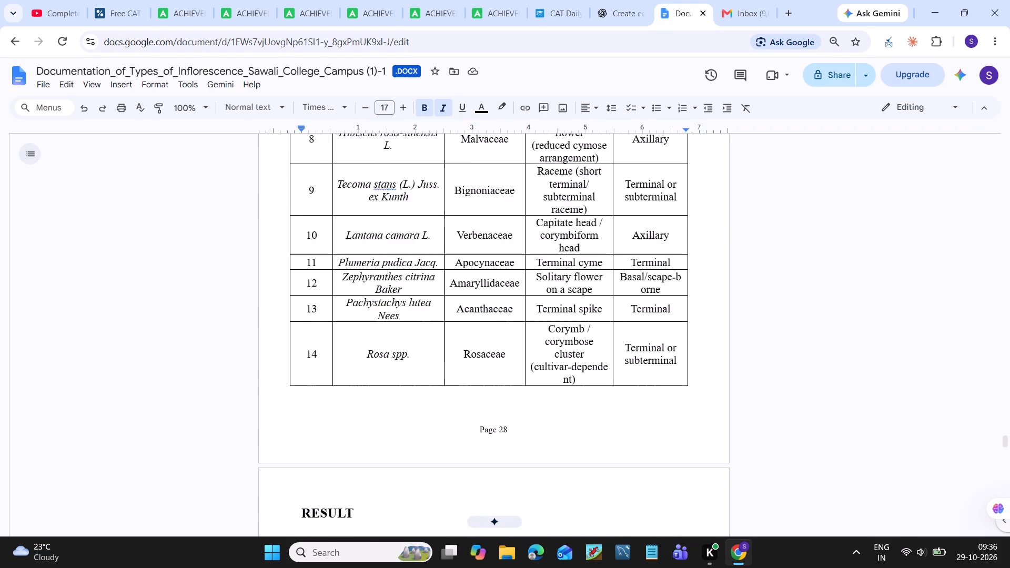
{"action": "scroll", "coordinate": [433, 334], "scroll_direction": "down", "scroll_amount": 2}
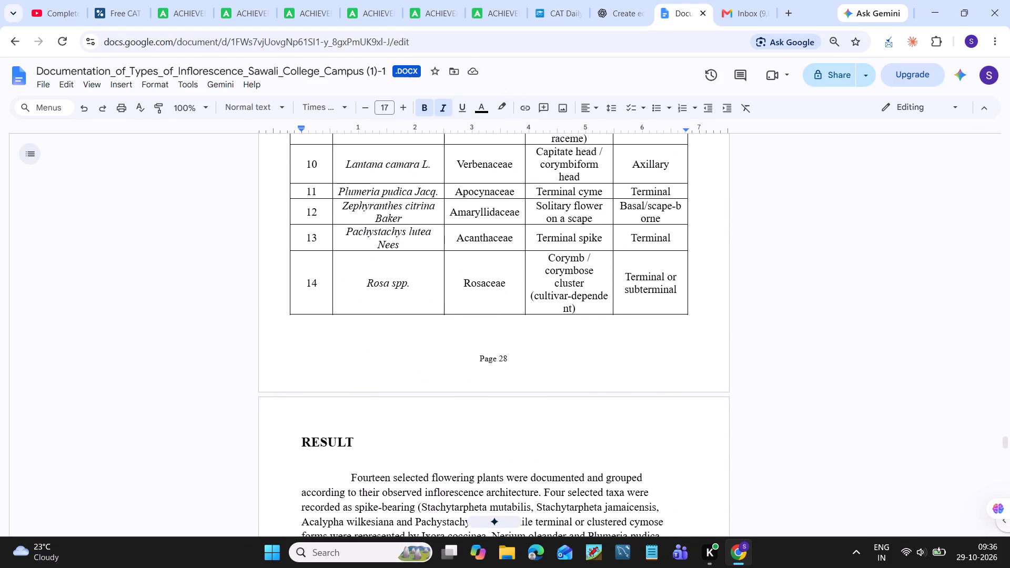
Enter 28 as the page number of the Observation and Result row in the index table.
{"action": "scroll", "coordinate": [554, 220], "scroll_direction": "up", "scroll_amount": 18}
{"action": "scroll", "coordinate": [554, 220], "scroll_direction": "up", "scroll_amount": 15}
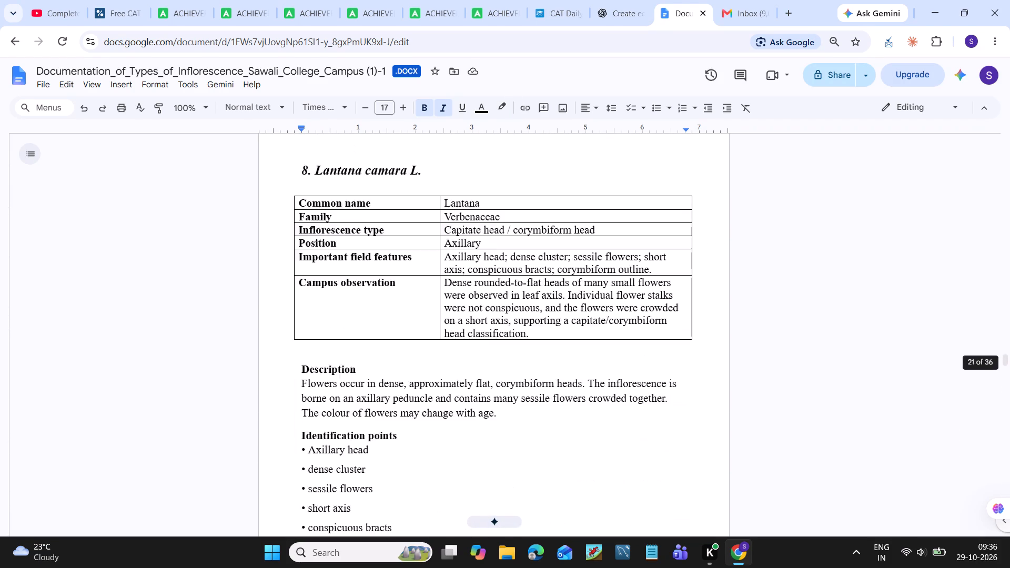
{"action": "scroll", "coordinate": [554, 220], "scroll_direction": "up", "scroll_amount": 20}
{"action": "scroll", "coordinate": [554, 220], "scroll_direction": "up", "scroll_amount": 20}
{"action": "scroll", "coordinate": [554, 220], "scroll_direction": "up", "scroll_amount": 1}
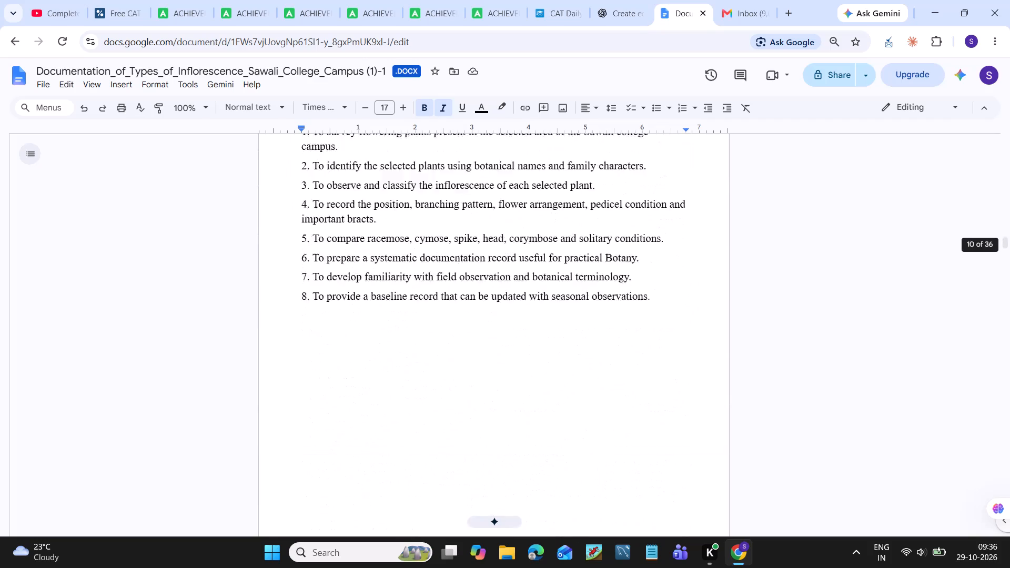
{"action": "scroll", "coordinate": [554, 220], "scroll_direction": "up", "scroll_amount": 20}
{"action": "scroll", "coordinate": [554, 220], "scroll_direction": "up", "scroll_amount": 11}
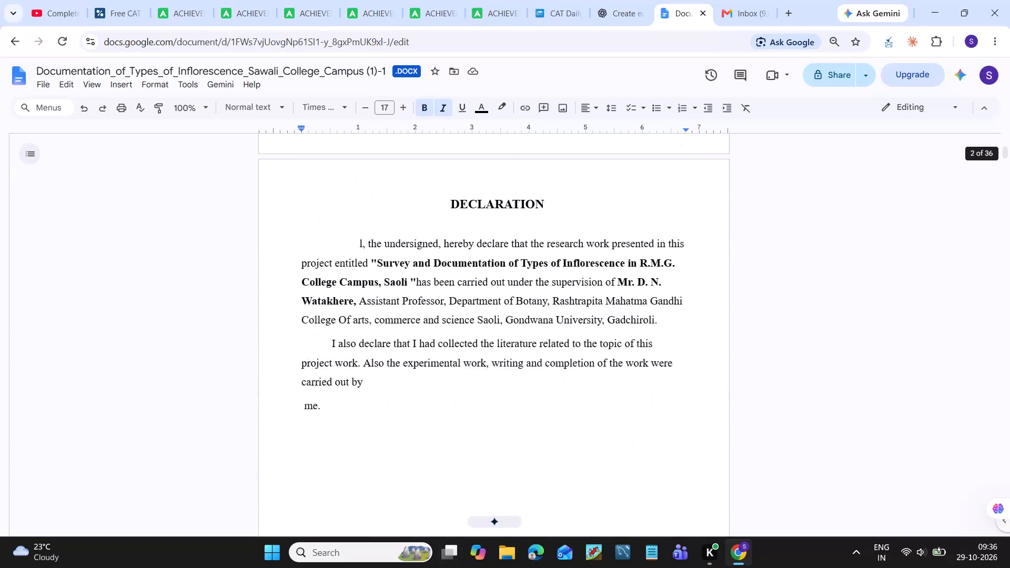
{"action": "scroll", "coordinate": [554, 220], "scroll_direction": "up", "scroll_amount": 6}
{"action": "scroll", "coordinate": [554, 220], "scroll_direction": "down", "scroll_amount": 11}
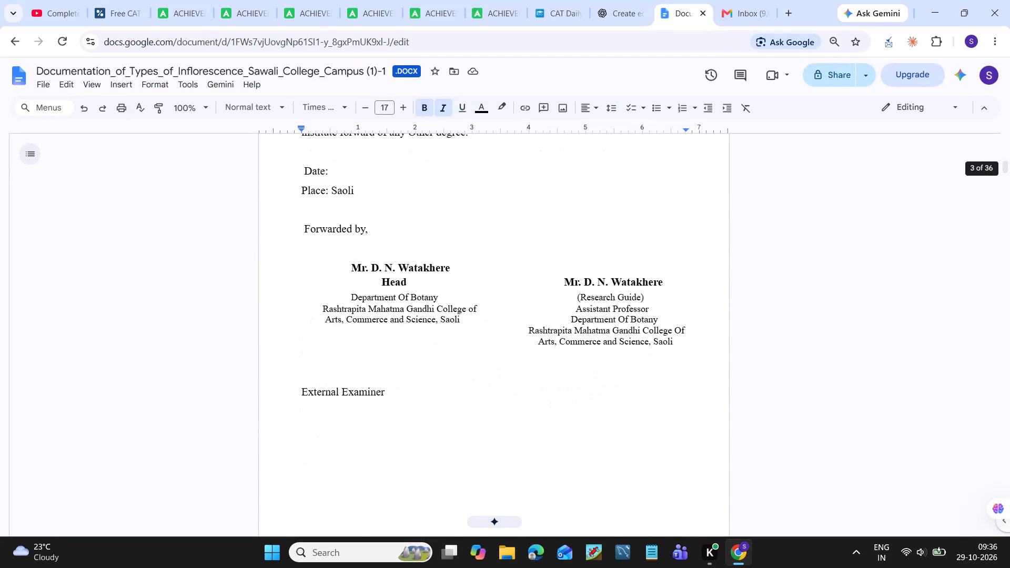
{"action": "scroll", "coordinate": [554, 220], "scroll_direction": "down", "scroll_amount": 14}
{"action": "scroll", "coordinate": [581, 211], "scroll_direction": "up", "scroll_amount": 1}
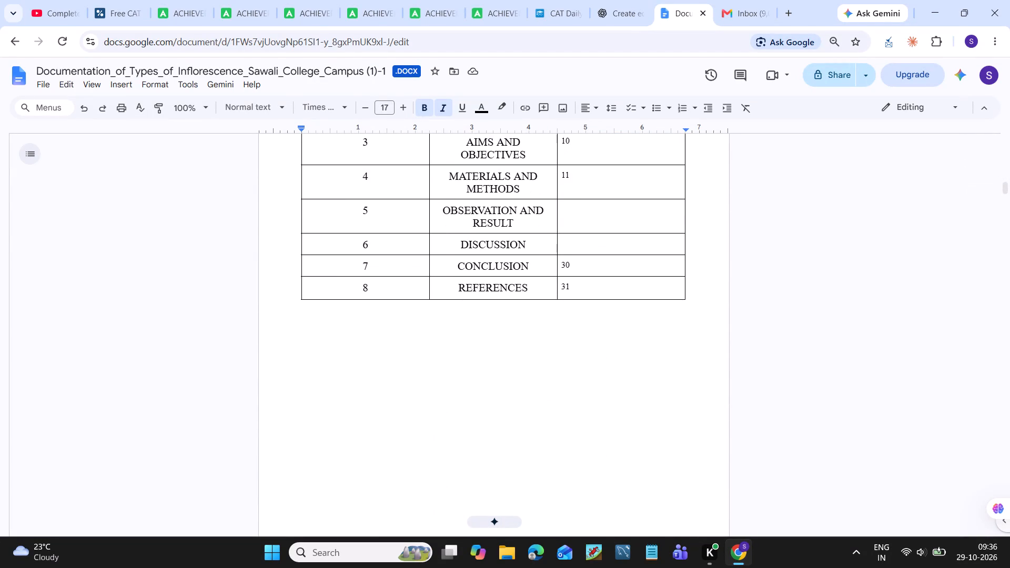
{"action": "scroll", "coordinate": [581, 211], "scroll_direction": "up", "scroll_amount": 1}
{"action": "left_click", "coordinate": [574, 221]}
{"action": "type", "text": "28"}
Look up the page of the Discussion section and enter 29 as its page number in the index table.
{"action": "key", "text": "Down"}
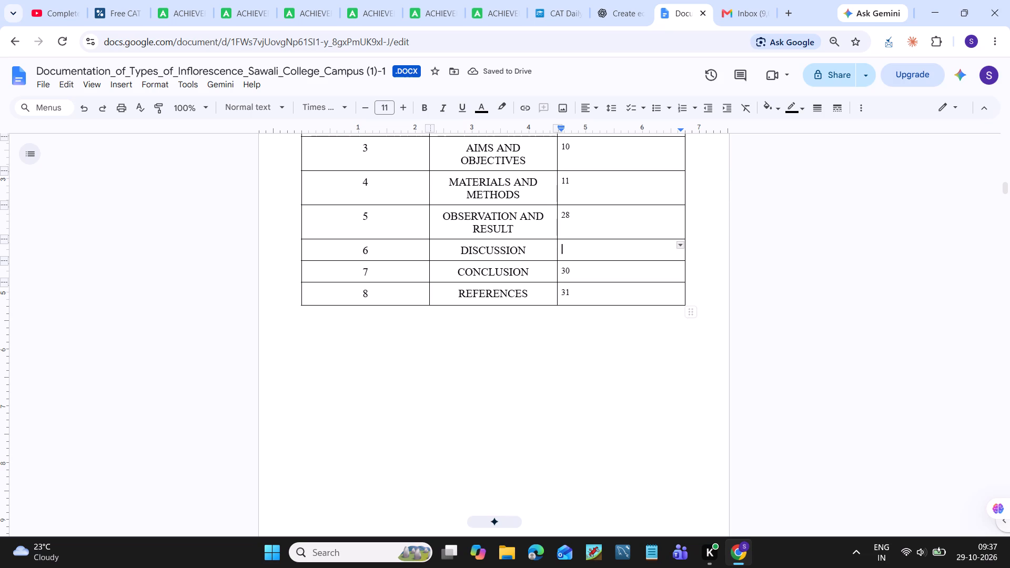
{"action": "scroll", "coordinate": [609, 332], "scroll_direction": "down", "scroll_amount": 9}
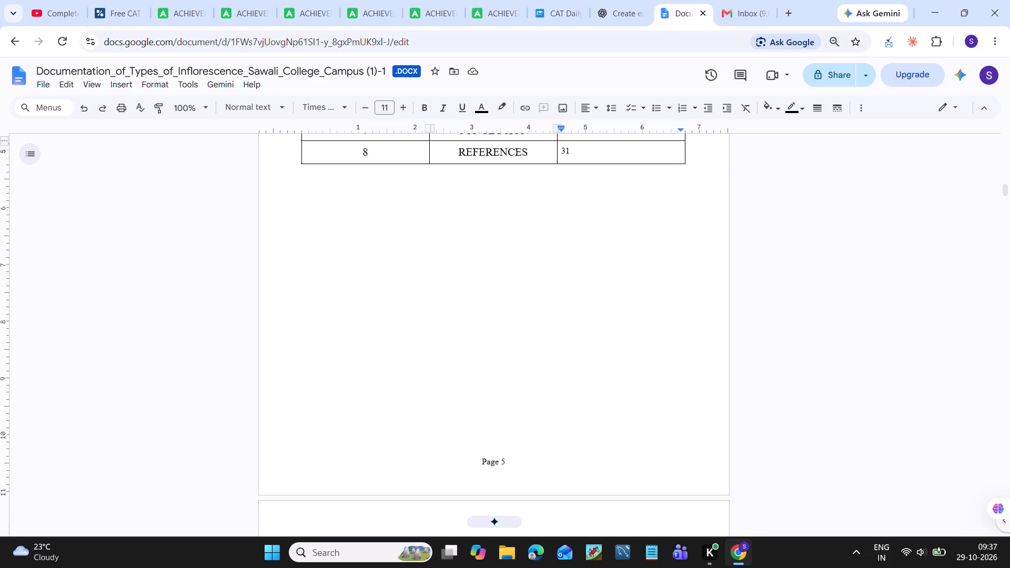
{"action": "scroll", "coordinate": [609, 332], "scroll_direction": "down", "scroll_amount": 8}
{"action": "scroll", "coordinate": [609, 332], "scroll_direction": "up", "scroll_amount": 8}
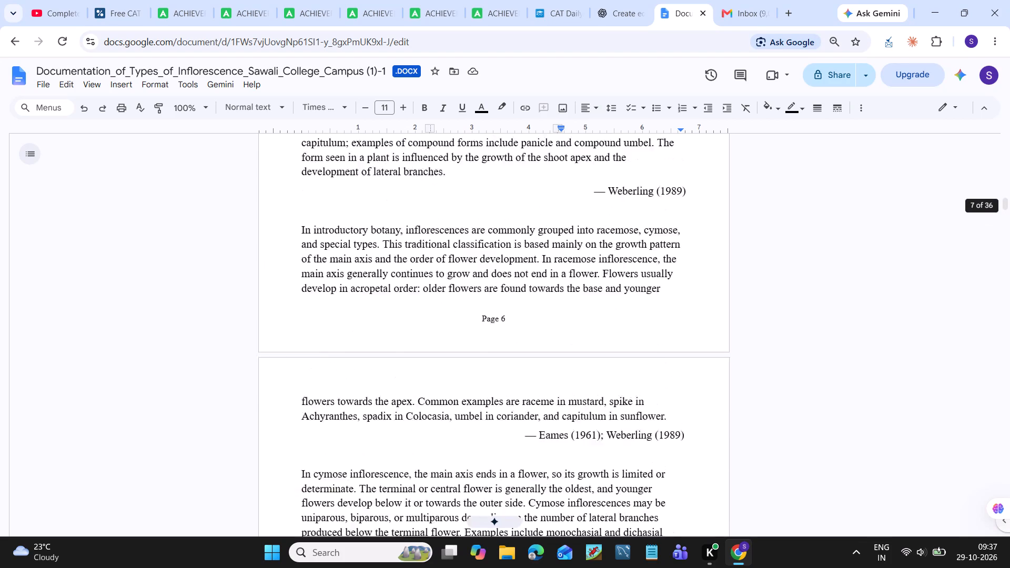
{"action": "scroll", "coordinate": [609, 332], "scroll_direction": "up", "scroll_amount": 10}
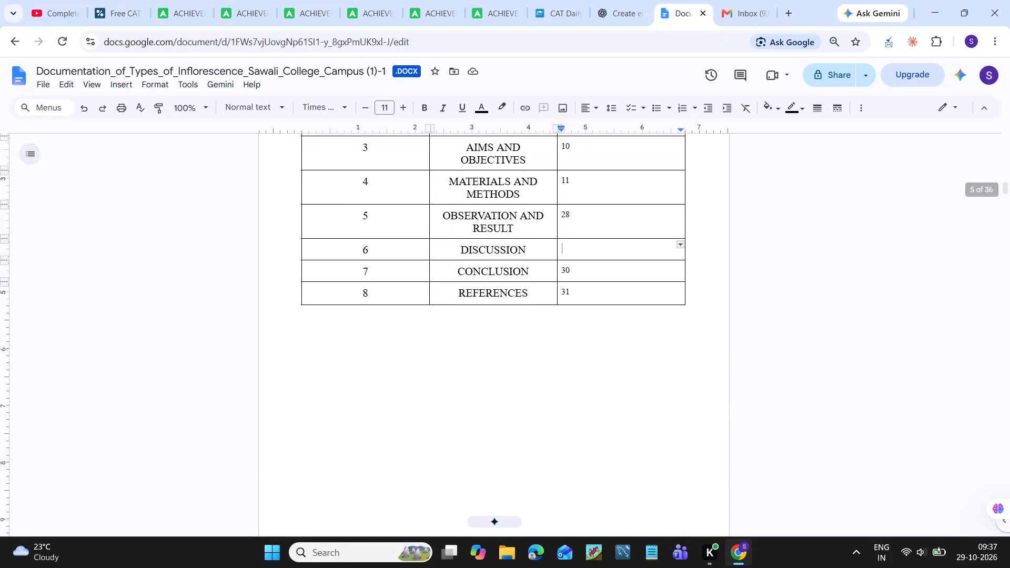
{"action": "scroll", "coordinate": [609, 332], "scroll_direction": "down", "scroll_amount": 1}
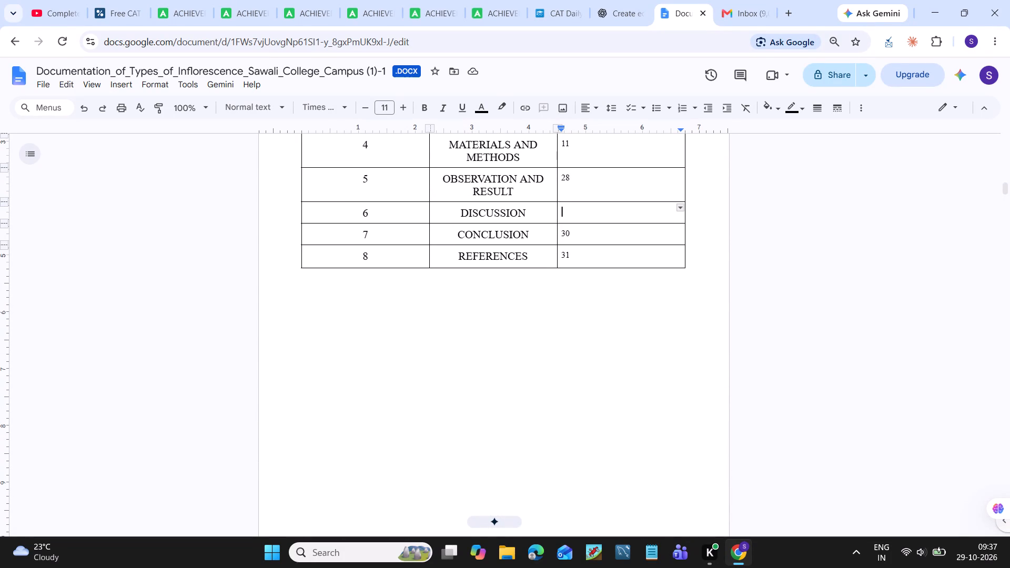
{"action": "scroll", "coordinate": [598, 320], "scroll_direction": "up", "scroll_amount": 4}
{"action": "scroll", "coordinate": [598, 320], "scroll_direction": "down", "scroll_amount": 20}
{"action": "scroll", "coordinate": [598, 320], "scroll_direction": "down", "scroll_amount": 11}
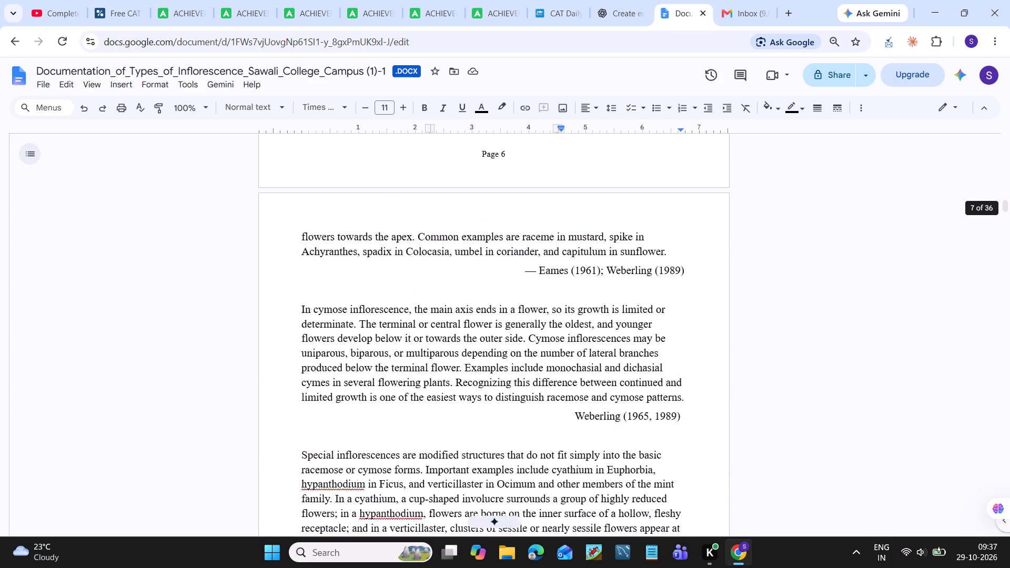
{"action": "scroll", "coordinate": [598, 320], "scroll_direction": "down", "scroll_amount": 20}
{"action": "scroll", "coordinate": [598, 320], "scroll_direction": "down", "scroll_amount": 20}
{"action": "scroll", "coordinate": [598, 320], "scroll_direction": "down", "scroll_amount": 5}
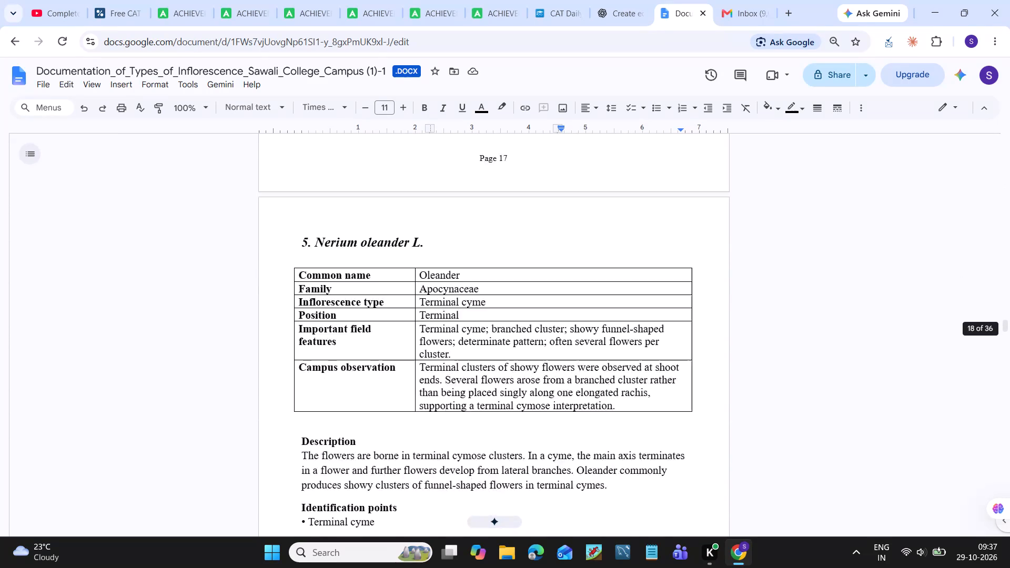
{"action": "scroll", "coordinate": [598, 320], "scroll_direction": "down", "scroll_amount": 20}
{"action": "scroll", "coordinate": [598, 320], "scroll_direction": "down", "scroll_amount": 20}
{"action": "scroll", "coordinate": [598, 320], "scroll_direction": "down", "scroll_amount": 5}
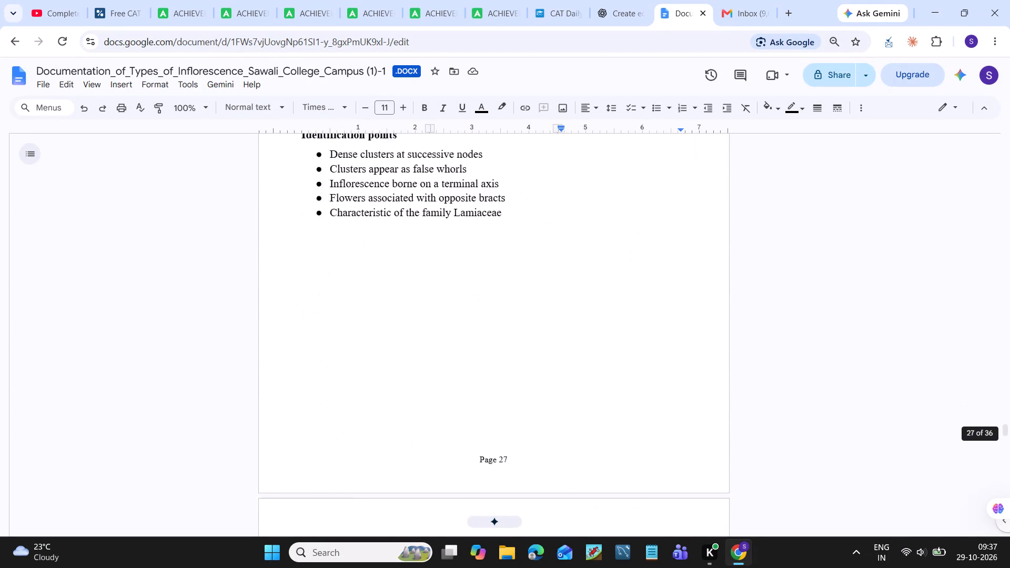
{"action": "scroll", "coordinate": [598, 320], "scroll_direction": "down", "scroll_amount": 20}
{"action": "scroll", "coordinate": [598, 320], "scroll_direction": "down", "scroll_amount": 2}
{"action": "scroll", "coordinate": [598, 320], "scroll_direction": "up", "scroll_amount": 2}
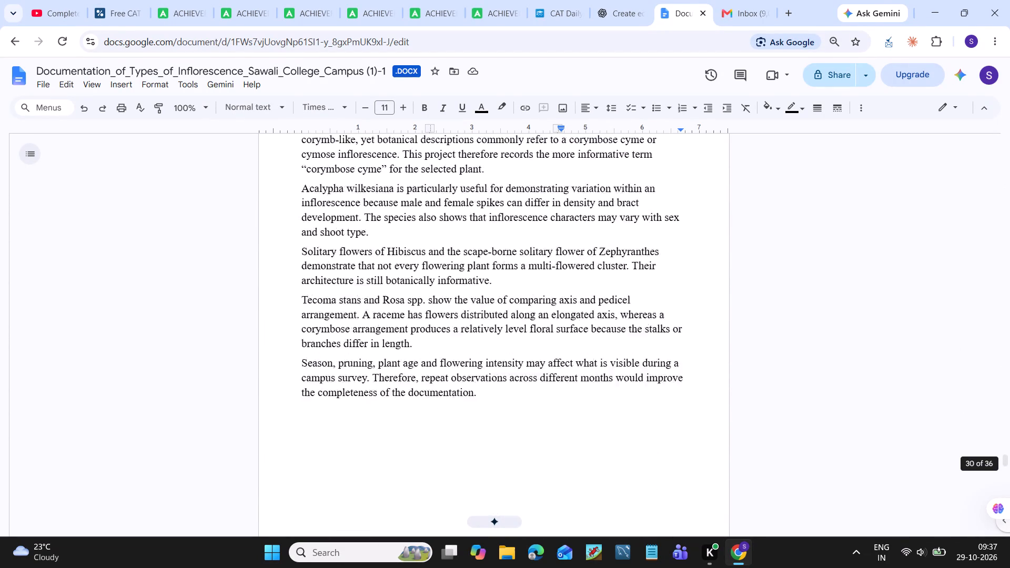
{"action": "scroll", "coordinate": [598, 320], "scroll_direction": "up", "scroll_amount": 1}
{"action": "scroll", "coordinate": [598, 320], "scroll_direction": "down", "scroll_amount": 3}
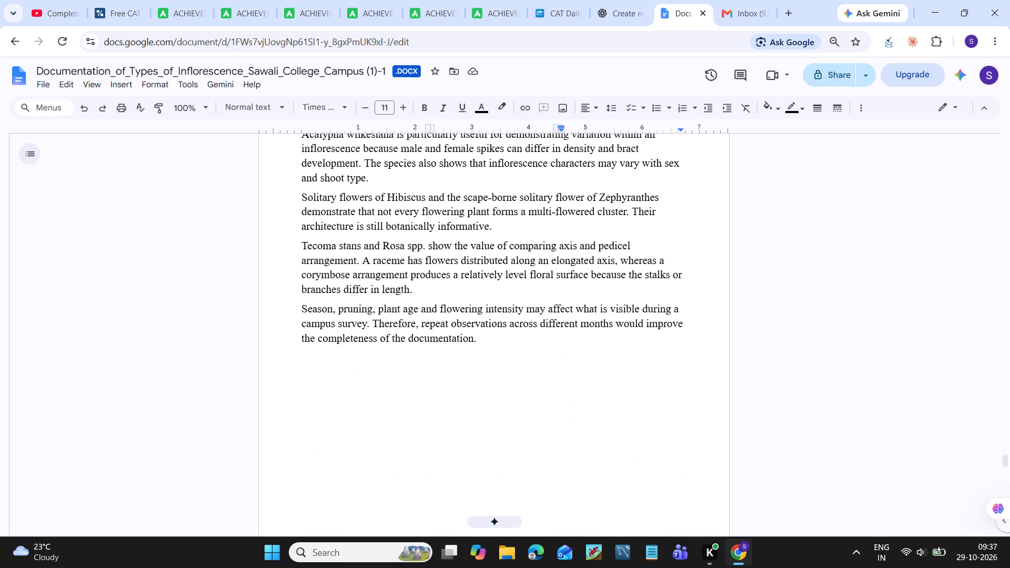
{"action": "scroll", "coordinate": [598, 320], "scroll_direction": "down", "scroll_amount": 1}
{"action": "scroll", "coordinate": [598, 320], "scroll_direction": "up", "scroll_amount": 3}
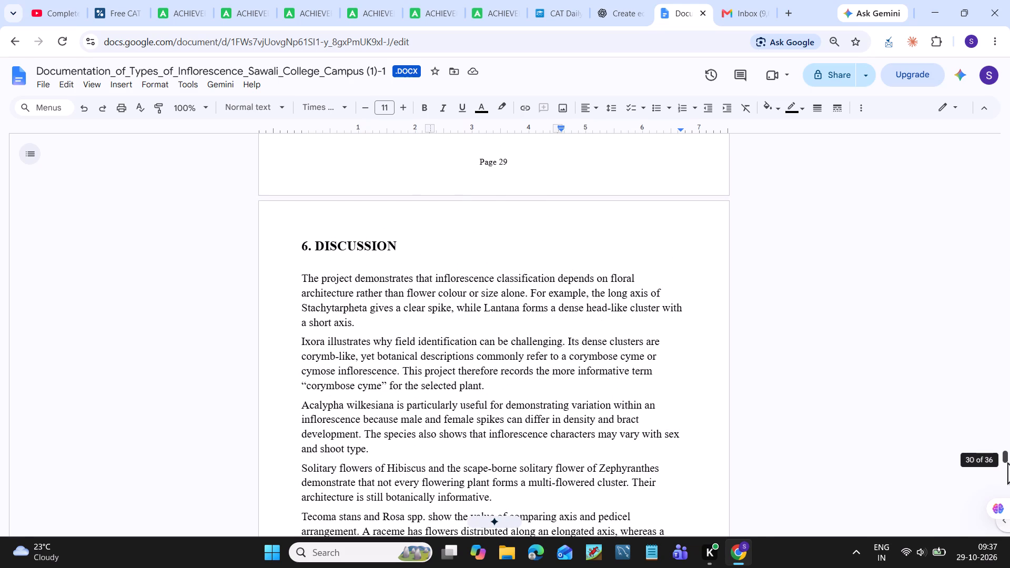
{"action": "left_click_drag", "start_coordinate": [1007, 462], "coordinate": [977, 219]}
{"action": "scroll", "coordinate": [746, 272], "scroll_direction": "up", "scroll_amount": 7}
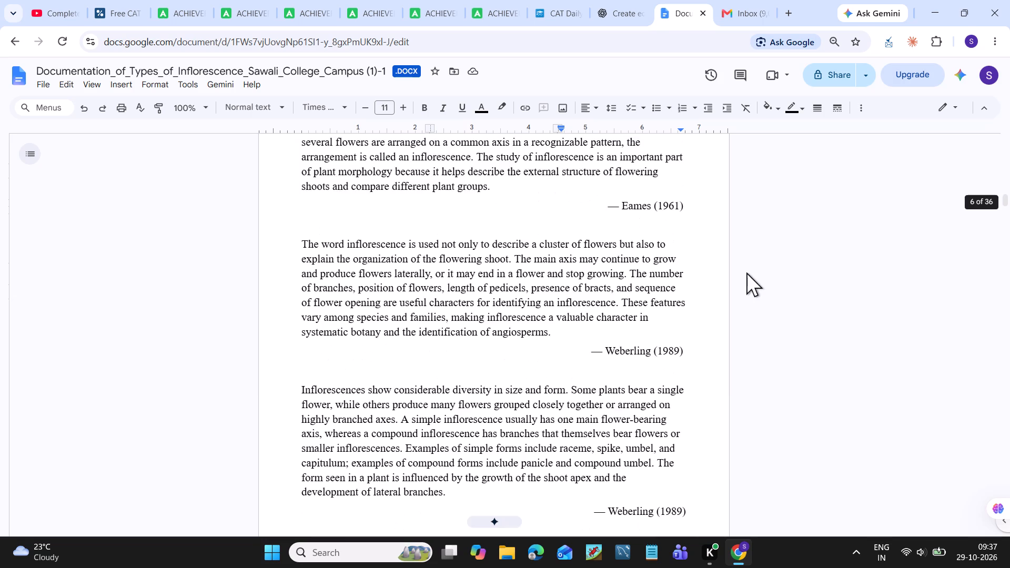
{"action": "scroll", "coordinate": [746, 272], "scroll_direction": "up", "scroll_amount": 1}
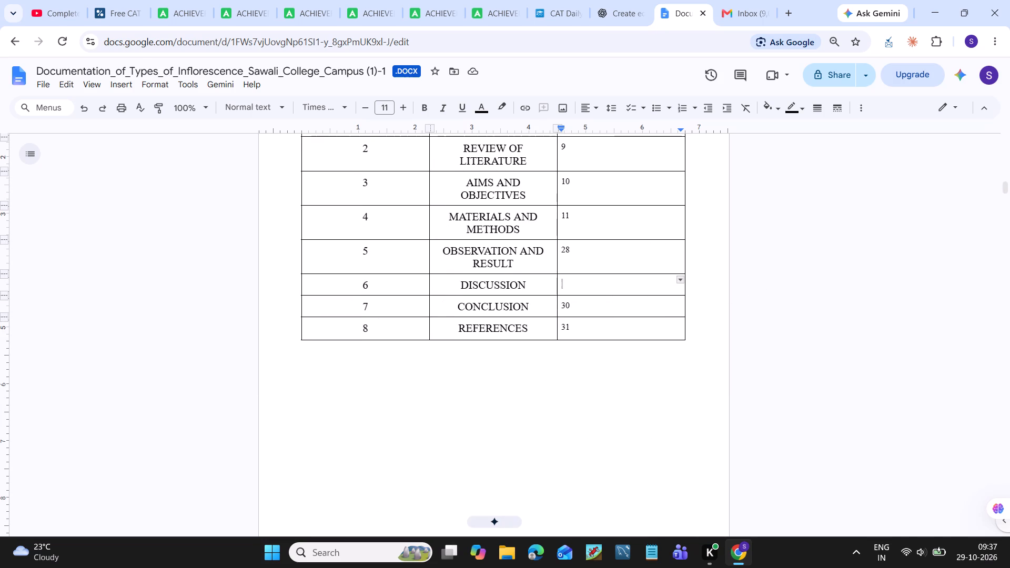
{"action": "type", "text": "29"}
Review the species pages and the starting pages of the Discussion, Conclusion and References sections, then return to the title page.
{"action": "scroll", "coordinate": [472, 392], "scroll_direction": "down", "scroll_amount": 20}
{"action": "scroll", "coordinate": [472, 392], "scroll_direction": "down", "scroll_amount": 20}
{"action": "scroll", "coordinate": [472, 392], "scroll_direction": "down", "scroll_amount": 14}
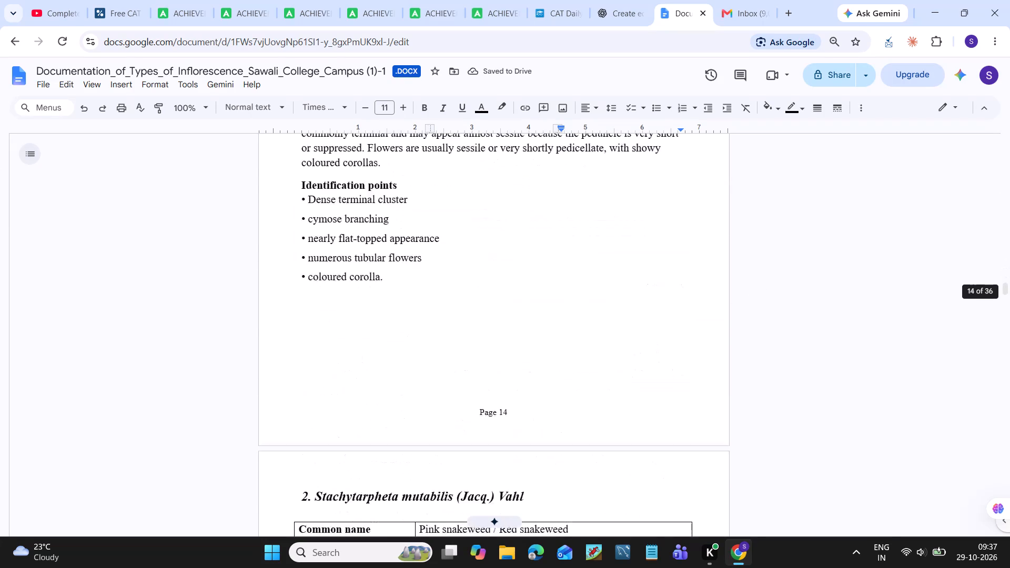
{"action": "scroll", "coordinate": [472, 392], "scroll_direction": "down", "scroll_amount": 20}
{"action": "scroll", "coordinate": [472, 392], "scroll_direction": "down", "scroll_amount": 12}
{"action": "scroll", "coordinate": [472, 392], "scroll_direction": "down", "scroll_amount": 9}
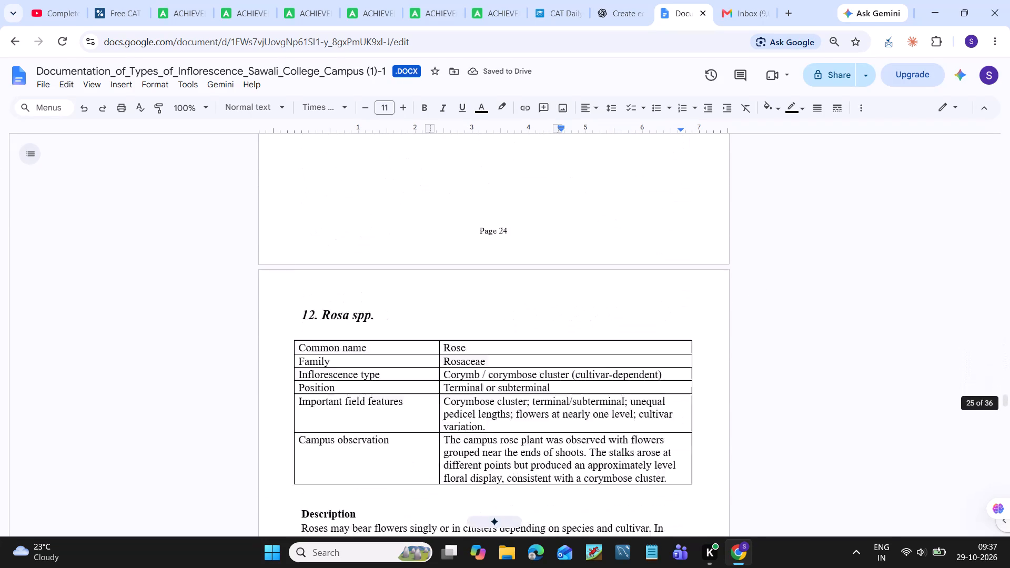
{"action": "scroll", "coordinate": [472, 392], "scroll_direction": "down", "scroll_amount": 15}
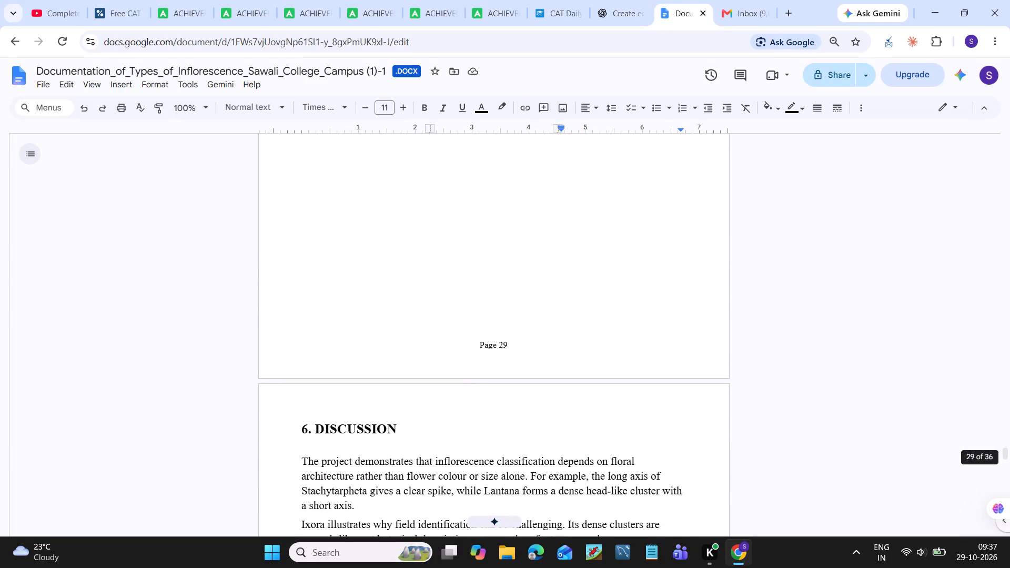
{"action": "scroll", "coordinate": [472, 392], "scroll_direction": "down", "scroll_amount": 7}
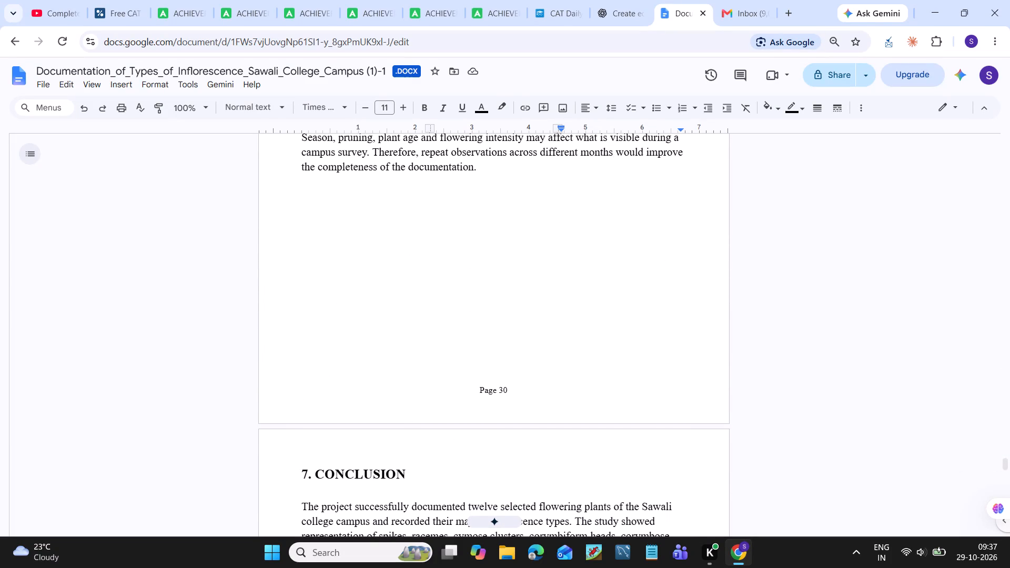
{"action": "scroll", "coordinate": [472, 392], "scroll_direction": "down", "scroll_amount": 10}
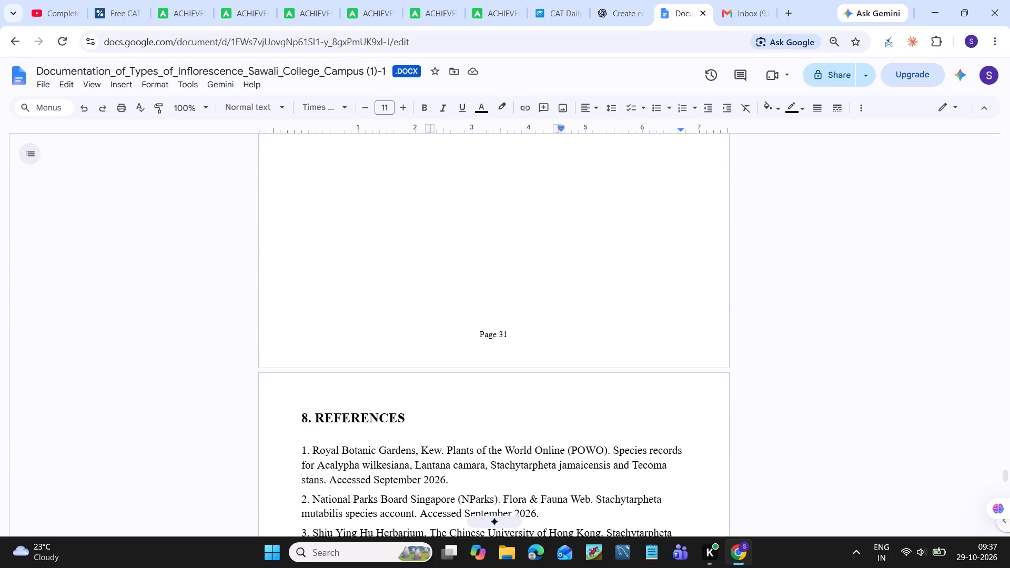
{"action": "scroll", "coordinate": [472, 392], "scroll_direction": "down", "scroll_amount": 8}
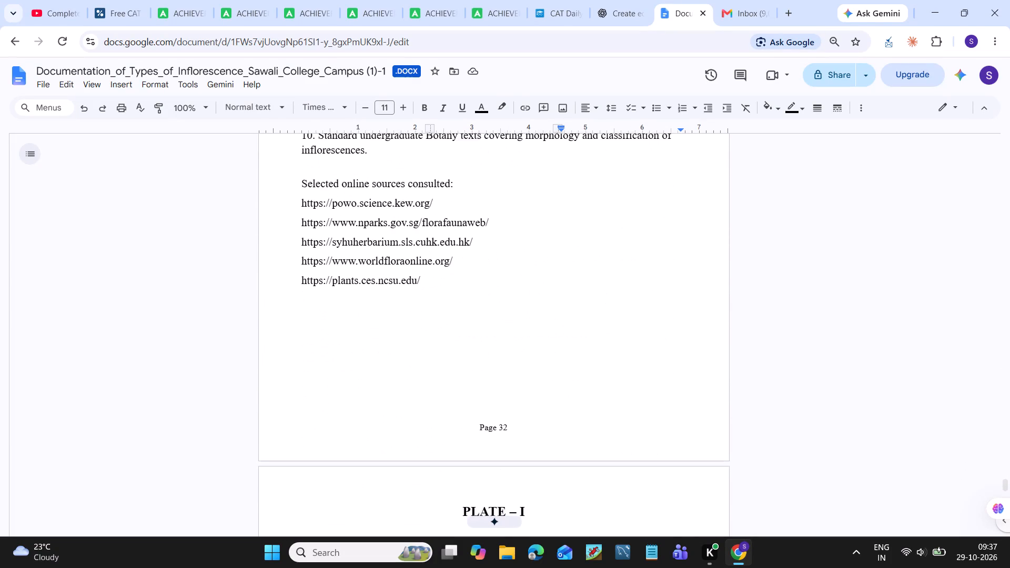
{"action": "scroll", "coordinate": [472, 392], "scroll_direction": "down", "scroll_amount": 1}
{"action": "scroll", "coordinate": [472, 392], "scroll_direction": "up", "scroll_amount": 15}
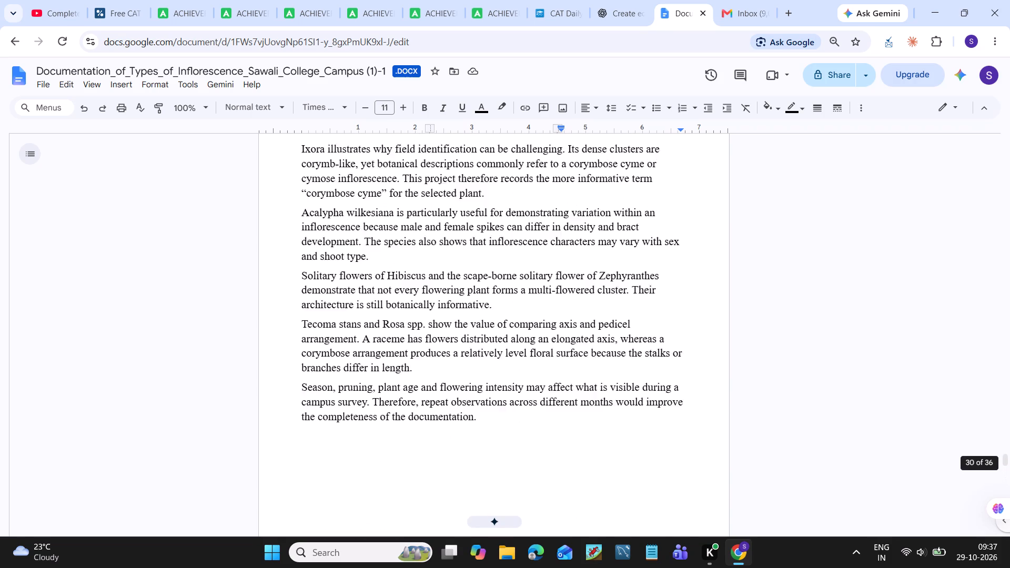
{"action": "left_click_drag", "start_coordinate": [1005, 464], "coordinate": [998, 113]}
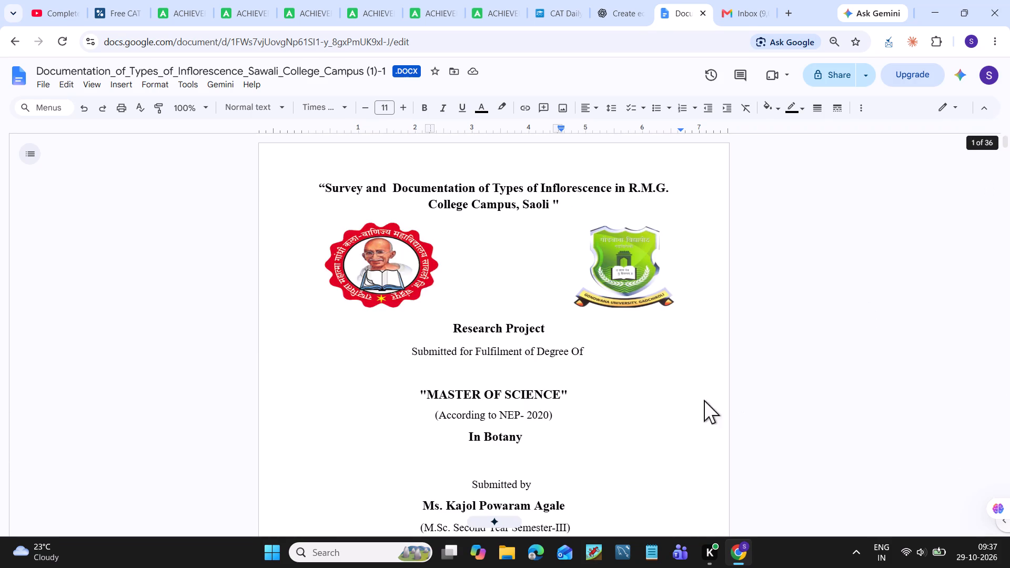
Update the index table's page numbers to 30 for Discussion, 31 for Conclusion and 32 for References.
{"action": "scroll", "coordinate": [702, 400], "scroll_direction": "down", "scroll_amount": 20}
{"action": "scroll", "coordinate": [702, 400], "scroll_direction": "down", "scroll_amount": 1}
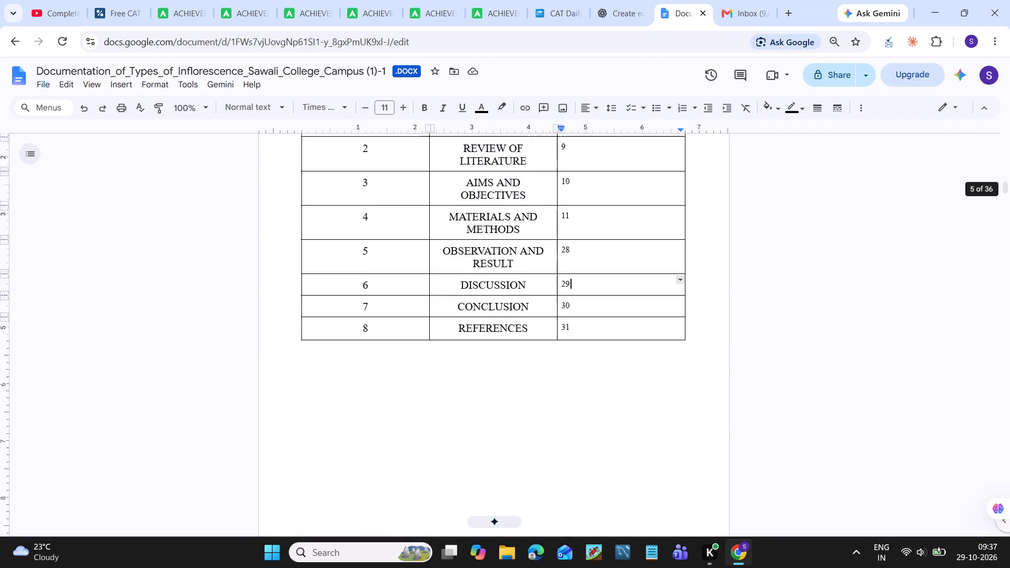
{"action": "scroll", "coordinate": [702, 400], "scroll_direction": "down", "scroll_amount": 4}
{"action": "scroll", "coordinate": [702, 400], "scroll_direction": "up", "scroll_amount": 2}
{"action": "key", "text": "BackSpace"}
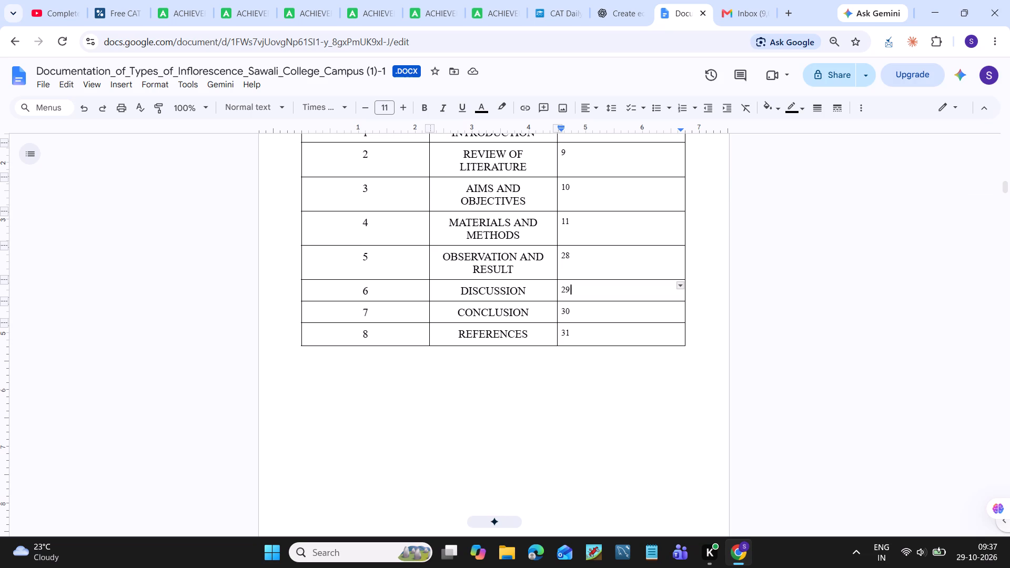
{"action": "key", "text": "BackSpace"}
{"action": "type", "text": "32"}
{"action": "key", "text": "BackSpace"}
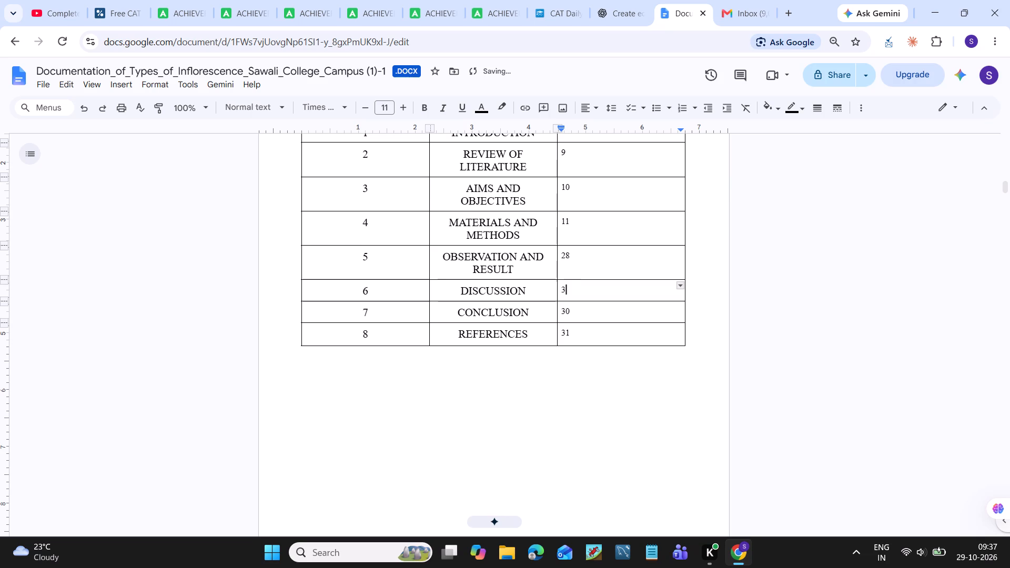
{"action": "key", "text": "0"}
{"action": "key", "text": "Down"}
{"action": "key", "text": "BackSpace"}
{"action": "key", "text": "1"}
{"action": "key", "text": "Down"}
{"action": "key", "text": "BackSpace"}
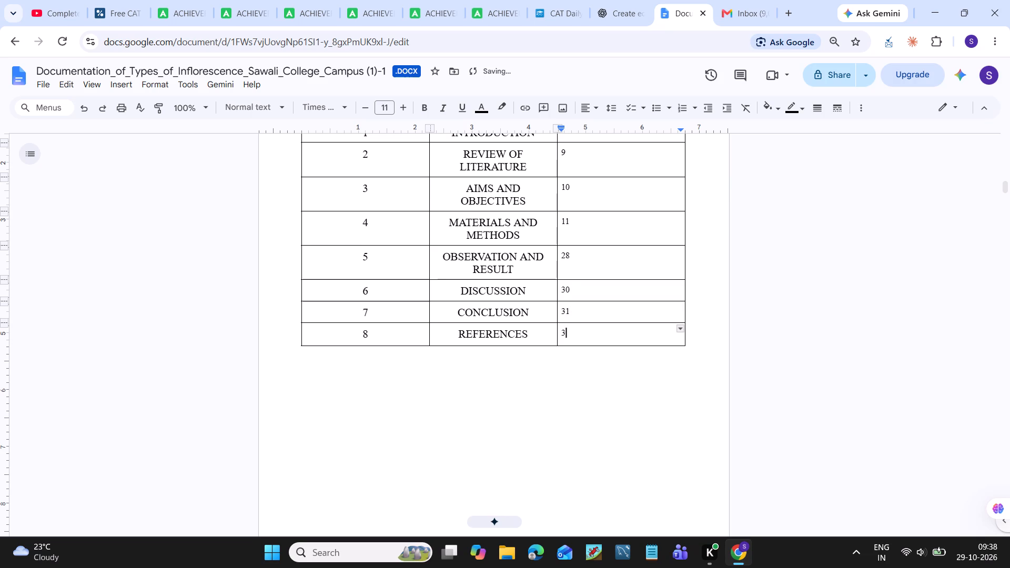
{"action": "key", "text": "2"}
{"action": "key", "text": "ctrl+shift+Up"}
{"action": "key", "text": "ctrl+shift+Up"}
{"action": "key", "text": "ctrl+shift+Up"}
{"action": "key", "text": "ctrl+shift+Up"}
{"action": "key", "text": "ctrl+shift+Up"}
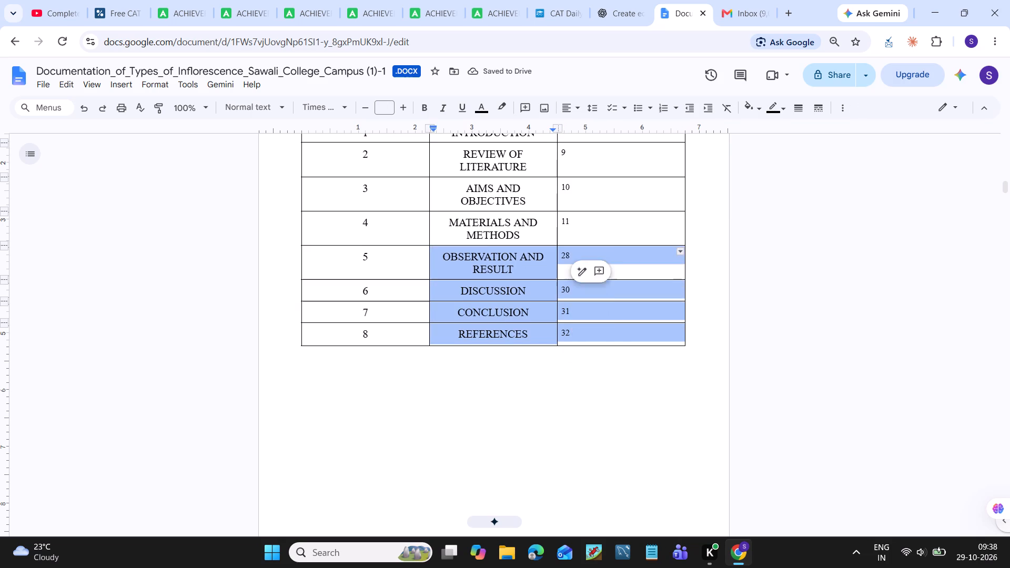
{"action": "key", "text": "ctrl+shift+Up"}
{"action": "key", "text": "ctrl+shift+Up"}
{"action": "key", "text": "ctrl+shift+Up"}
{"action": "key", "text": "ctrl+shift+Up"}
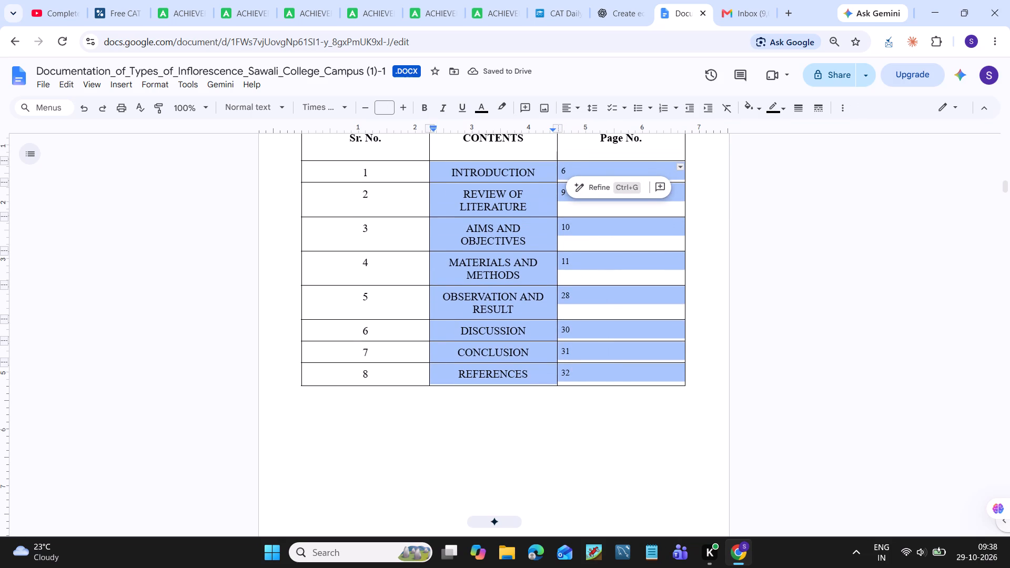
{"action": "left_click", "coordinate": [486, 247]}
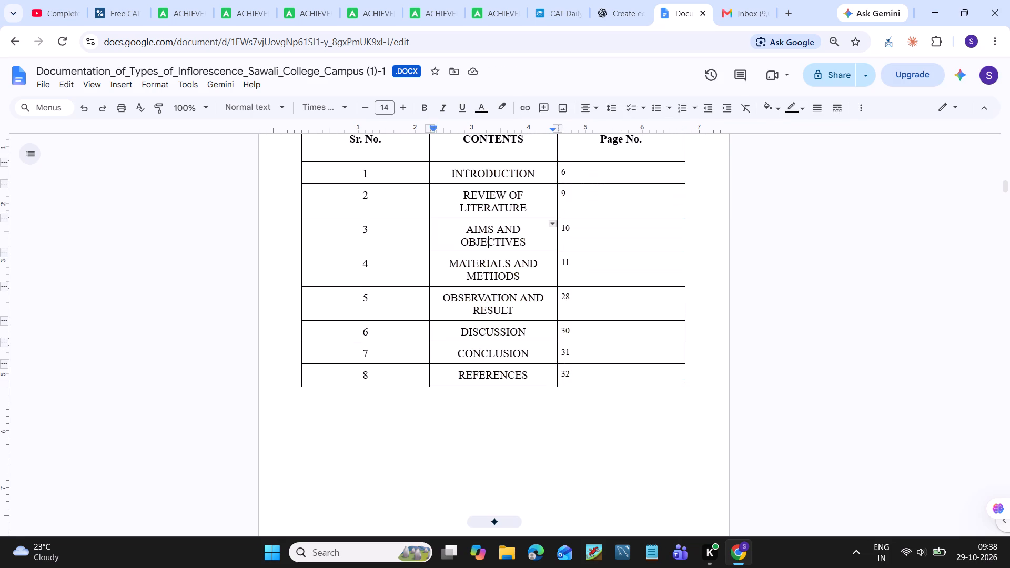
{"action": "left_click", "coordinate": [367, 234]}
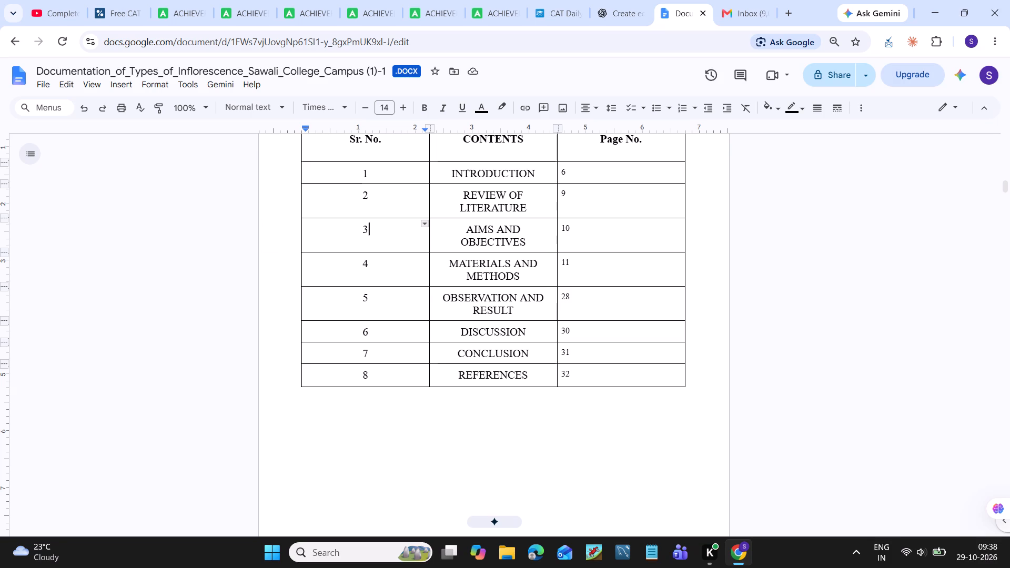
Set the font size of the index table's page numbers, from Introduction to References, to 14.
{"action": "left_click", "coordinate": [594, 378]}
{"action": "key", "text": "ctrl+shift+Up"}
{"action": "key", "text": "ctrl+shift+Up"}
{"action": "key", "text": "ctrl+shift+Up"}
{"action": "key", "text": "ctrl+shift+Up"}
{"action": "key", "text": "ctrl+shift+Up"}
{"action": "key", "text": "ctrl+shift+Up"}
{"action": "key", "text": "ctrl+shift+Up"}
{"action": "key", "text": "ctrl+shift+Up"}
{"action": "key", "text": "ctrl+shift+Up"}
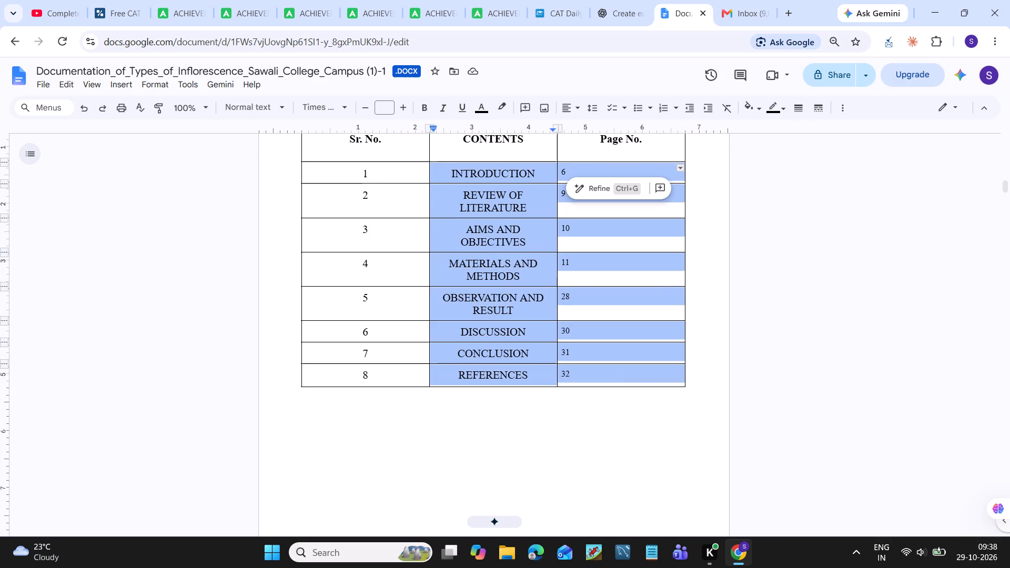
{"action": "left_click", "coordinate": [382, 109]}
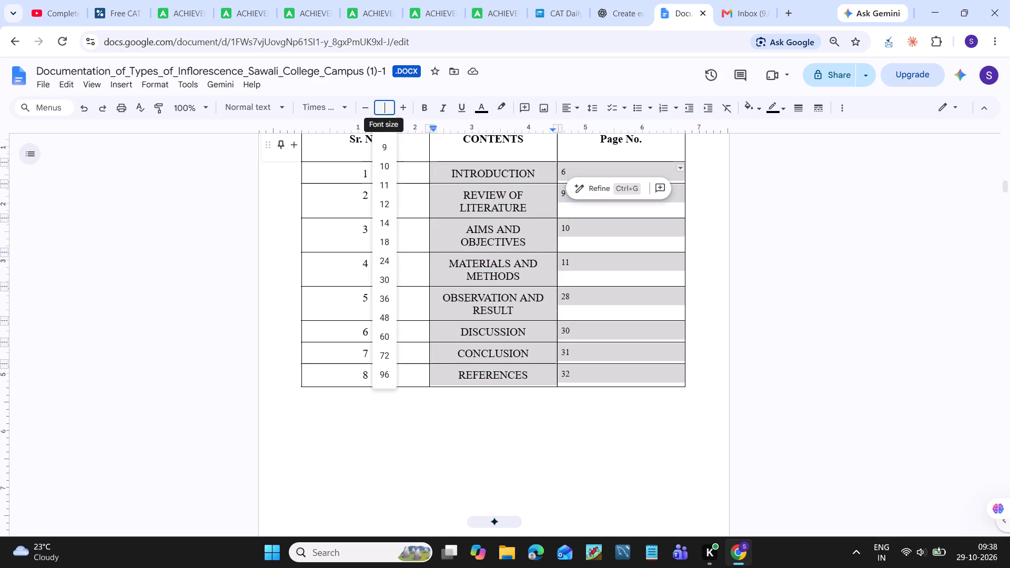
{"action": "type", "text": "14"}
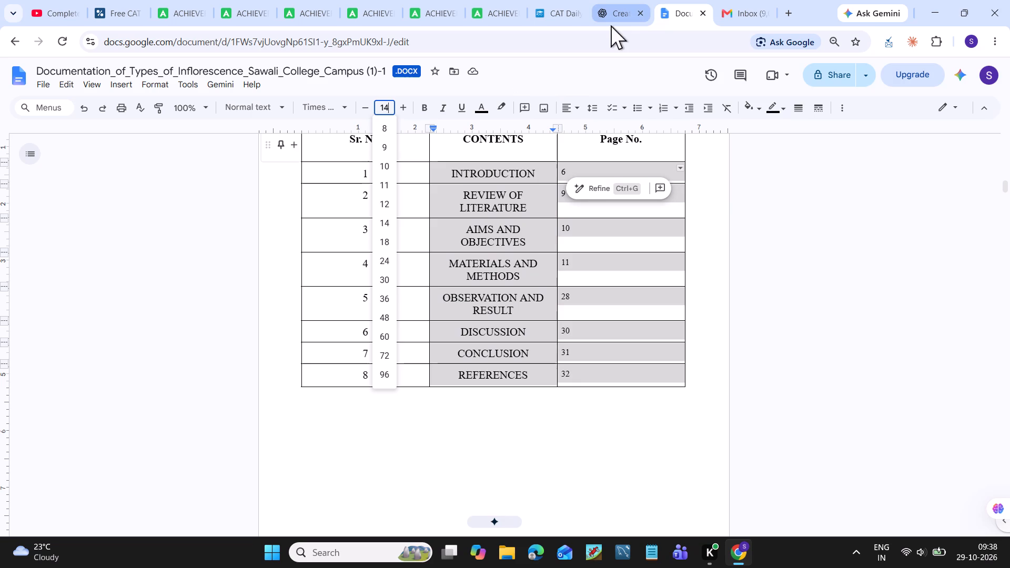
{"action": "key", "text": "Return"}
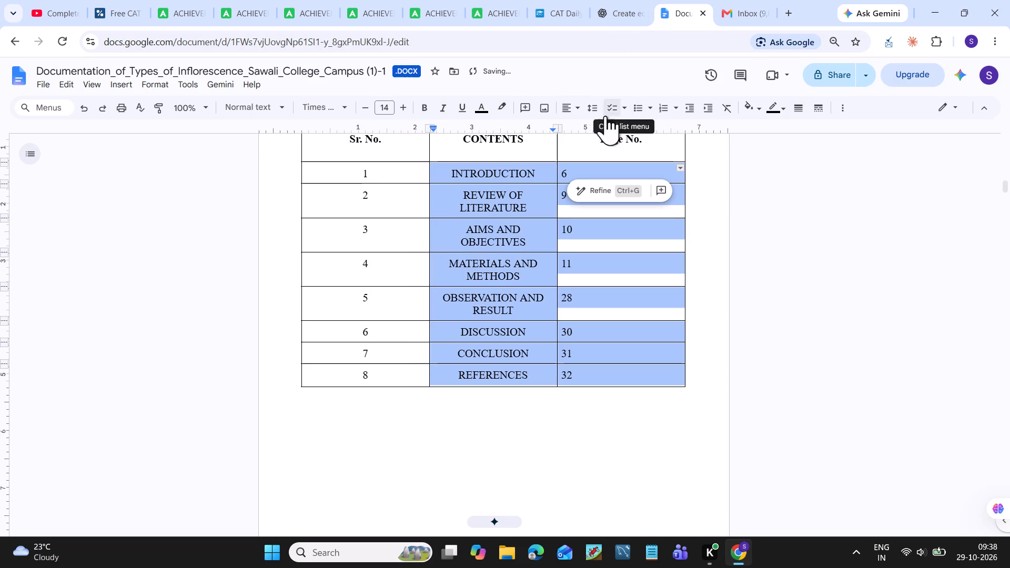
Centre-align the page numbers in the index table.
{"action": "left_click", "coordinate": [577, 110]}
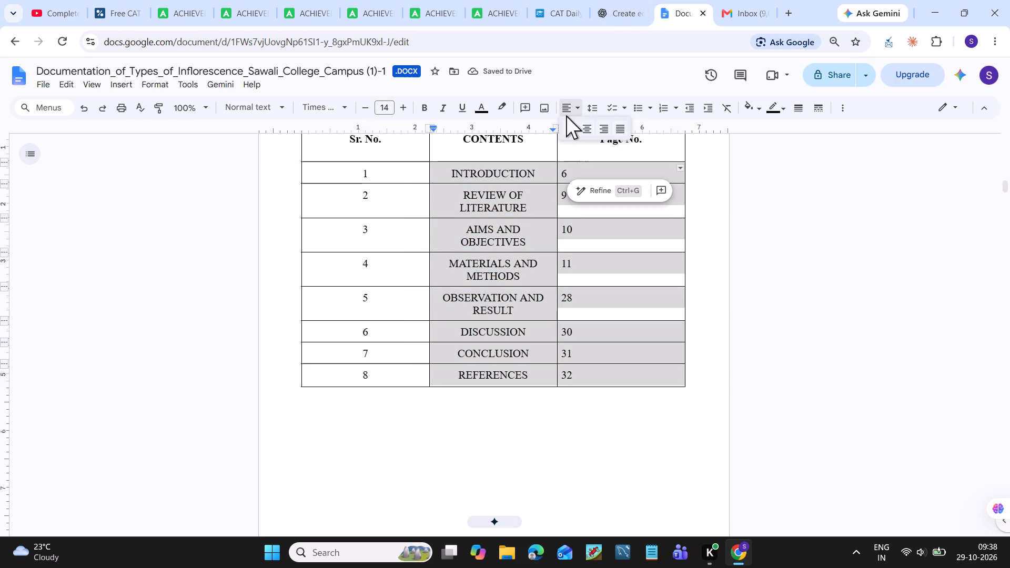
{"action": "left_click", "coordinate": [588, 130]}
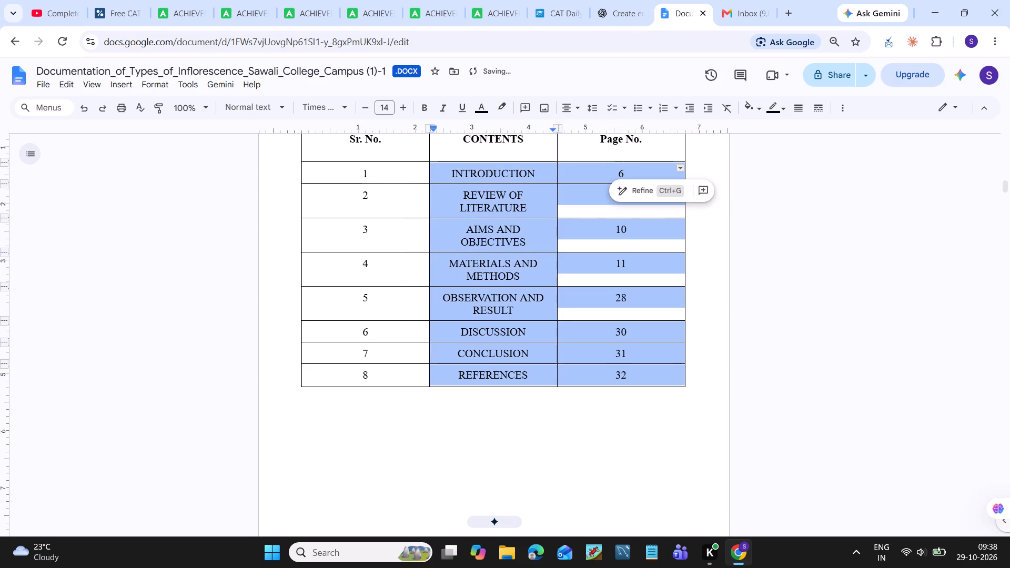
{"action": "left_click", "coordinate": [833, 296]}
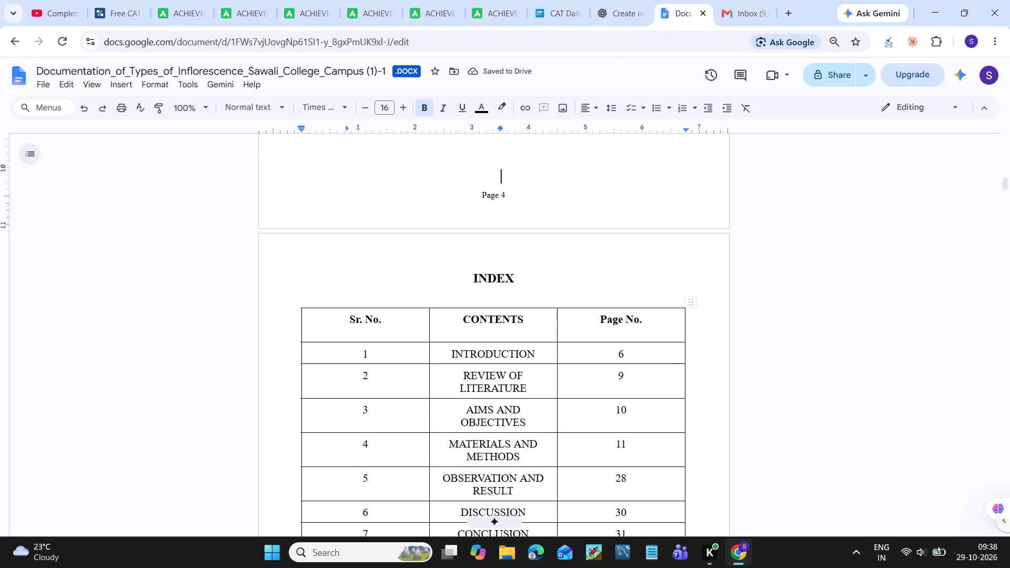
Review the finished index table, the start of the Introduction and the front pages back to the title page.
{"action": "scroll", "coordinate": [660, 373], "scroll_direction": "down", "scroll_amount": 4}
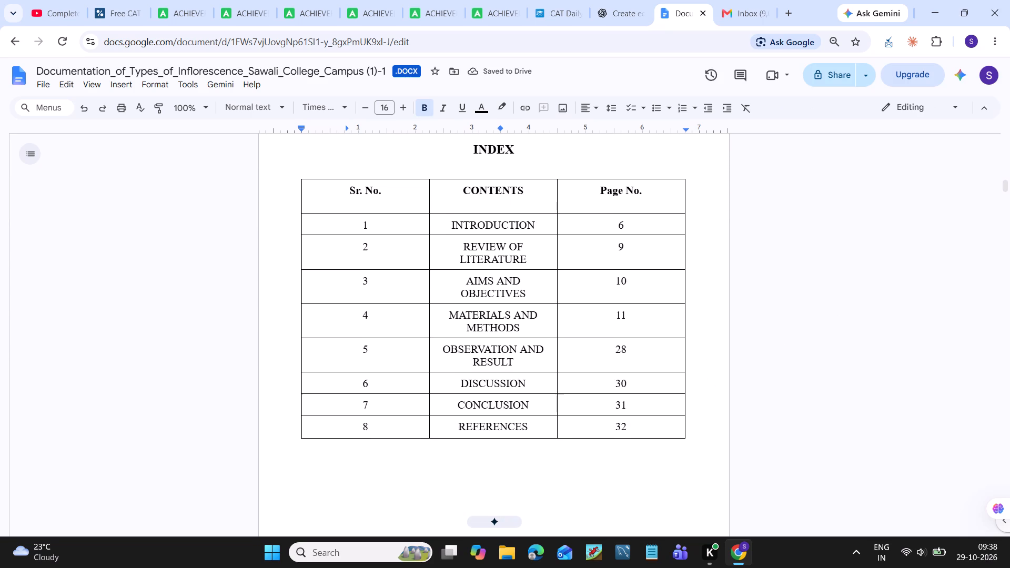
{"action": "scroll", "coordinate": [660, 373], "scroll_direction": "down", "scroll_amount": 7}
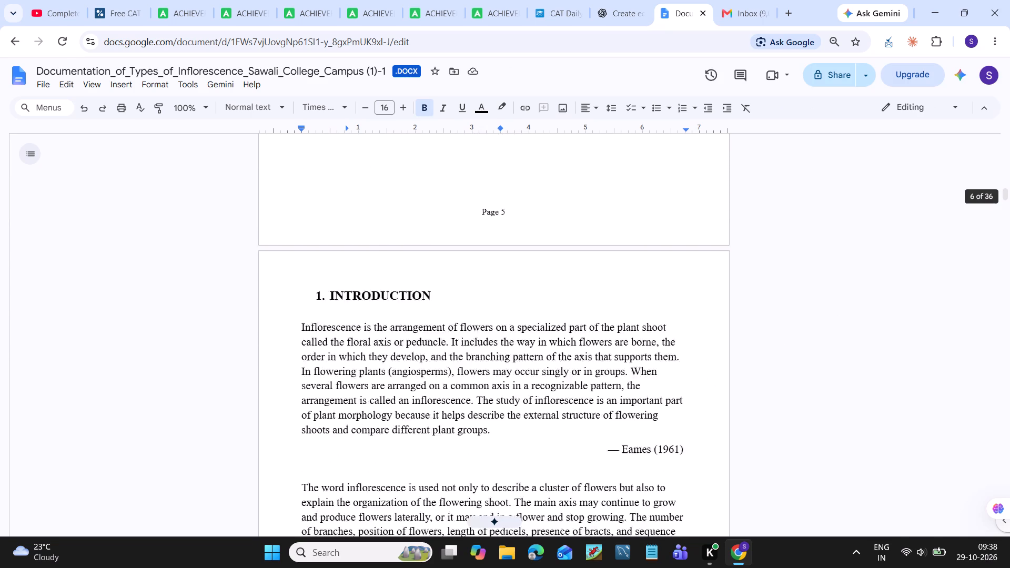
{"action": "scroll", "coordinate": [660, 373], "scroll_direction": "down", "scroll_amount": 5}
{"action": "scroll", "coordinate": [660, 373], "scroll_direction": "up", "scroll_amount": 7}
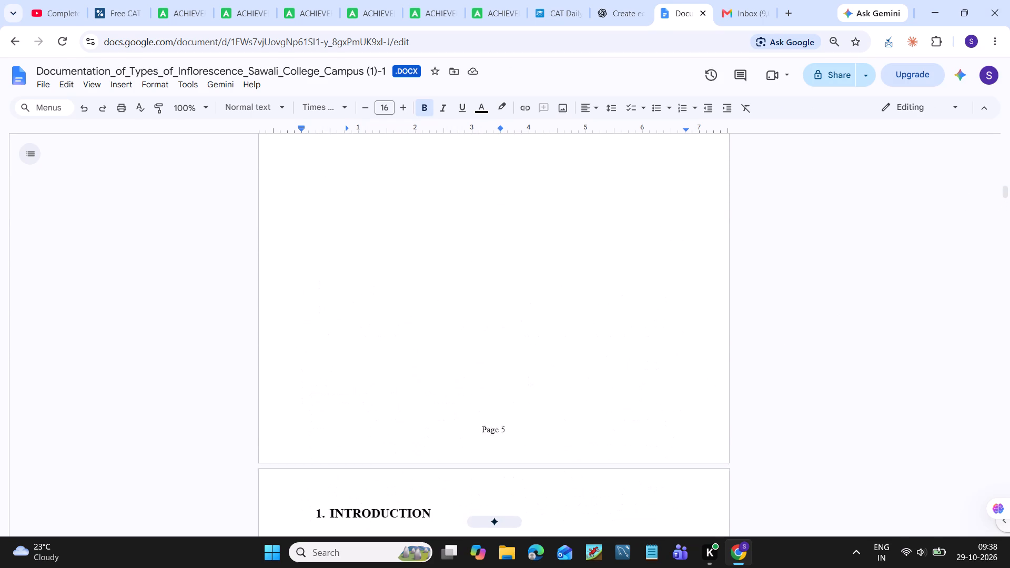
{"action": "scroll", "coordinate": [660, 373], "scroll_direction": "up", "scroll_amount": 11}
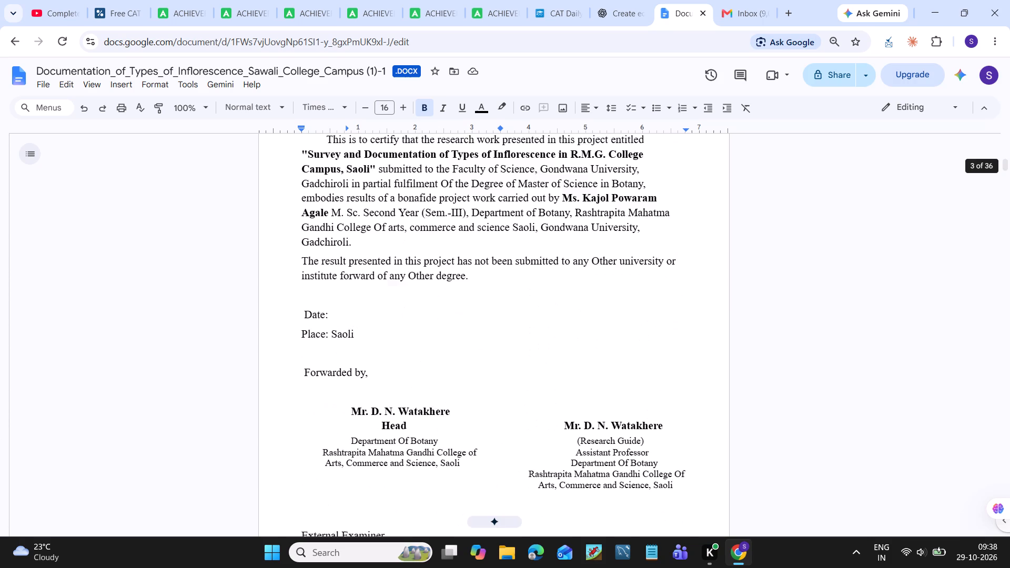
{"action": "scroll", "coordinate": [660, 373], "scroll_direction": "up", "scroll_amount": 1}
{"action": "scroll", "coordinate": [660, 373], "scroll_direction": "down", "scroll_amount": 9}
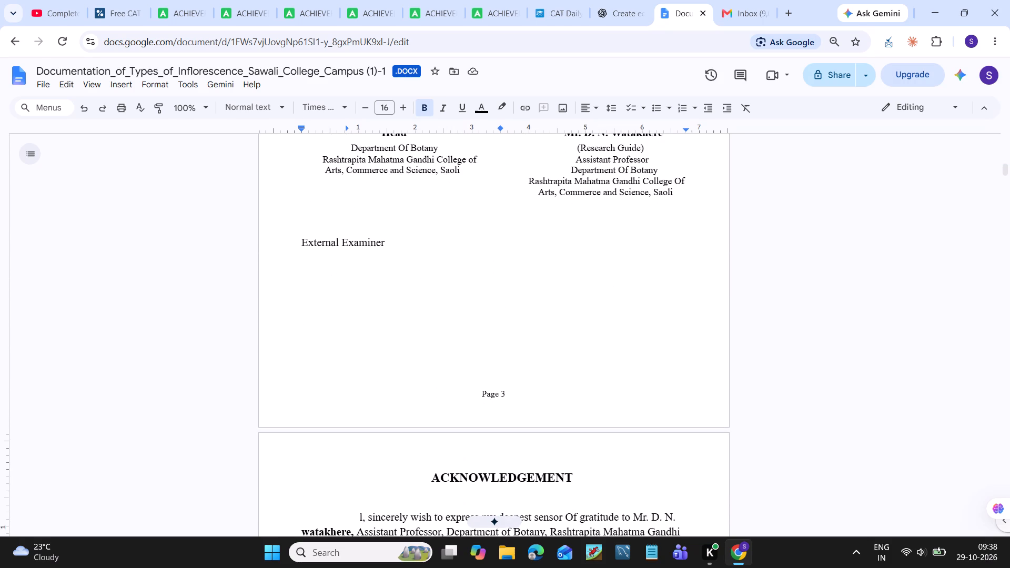
{"action": "scroll", "coordinate": [660, 373], "scroll_direction": "up", "scroll_amount": 9}
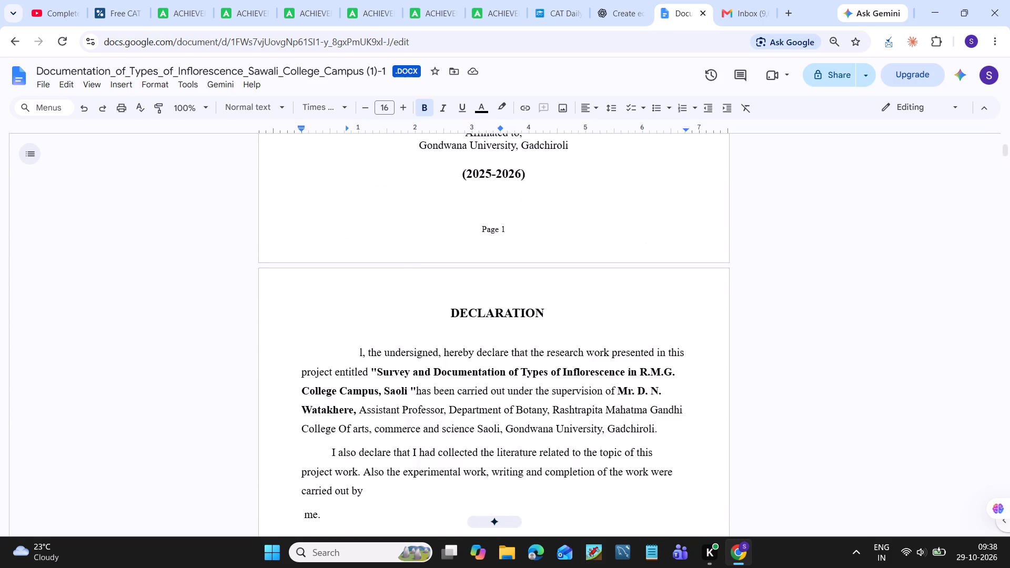
{"action": "scroll", "coordinate": [660, 373], "scroll_direction": "up", "scroll_amount": 7}
{"action": "scroll", "coordinate": [660, 373], "scroll_direction": "down", "scroll_amount": 1}
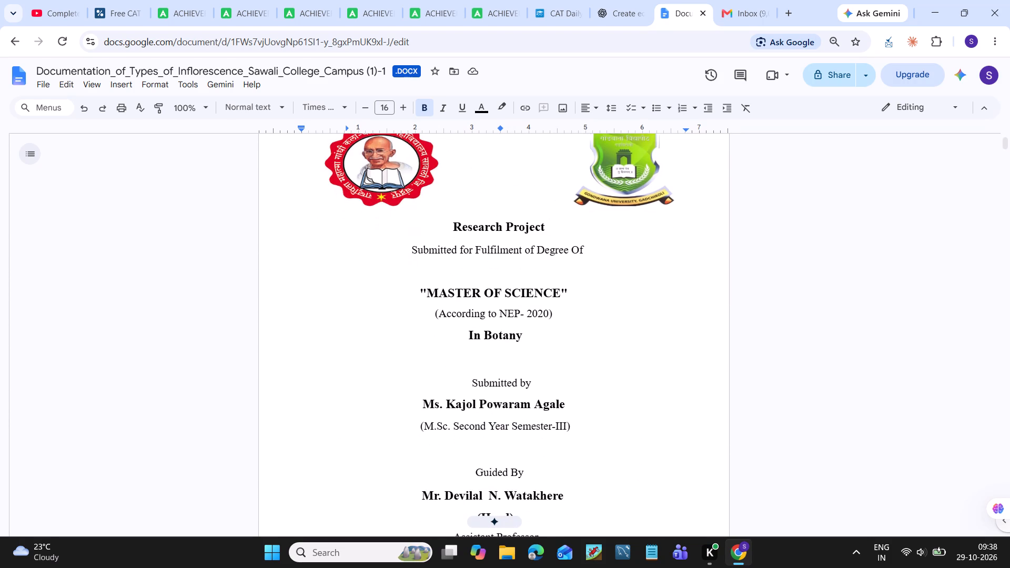
{"action": "scroll", "coordinate": [660, 373], "scroll_direction": "down", "scroll_amount": 3}
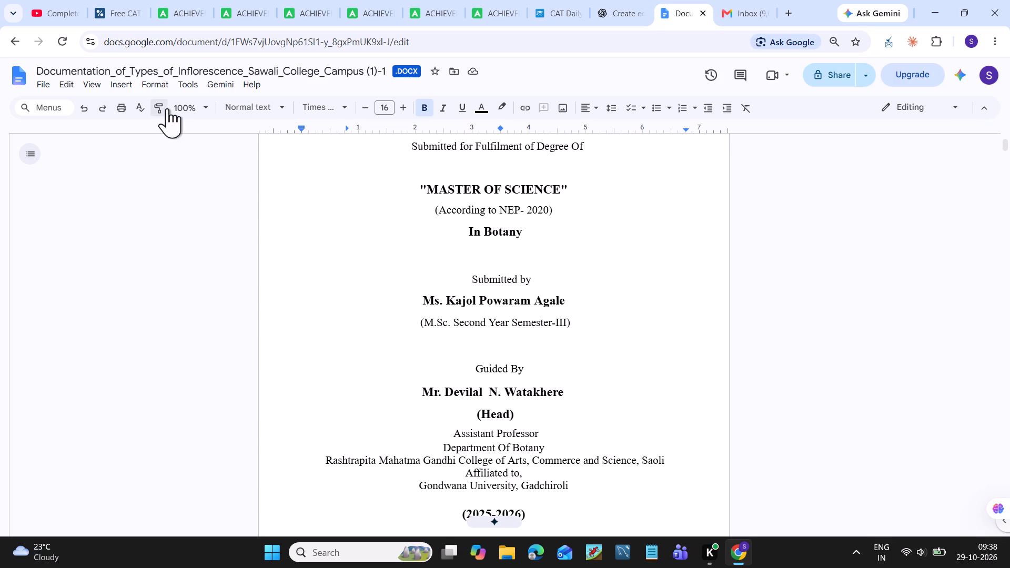
Download the report as a PDF document.
{"action": "left_click", "coordinate": [44, 84]}
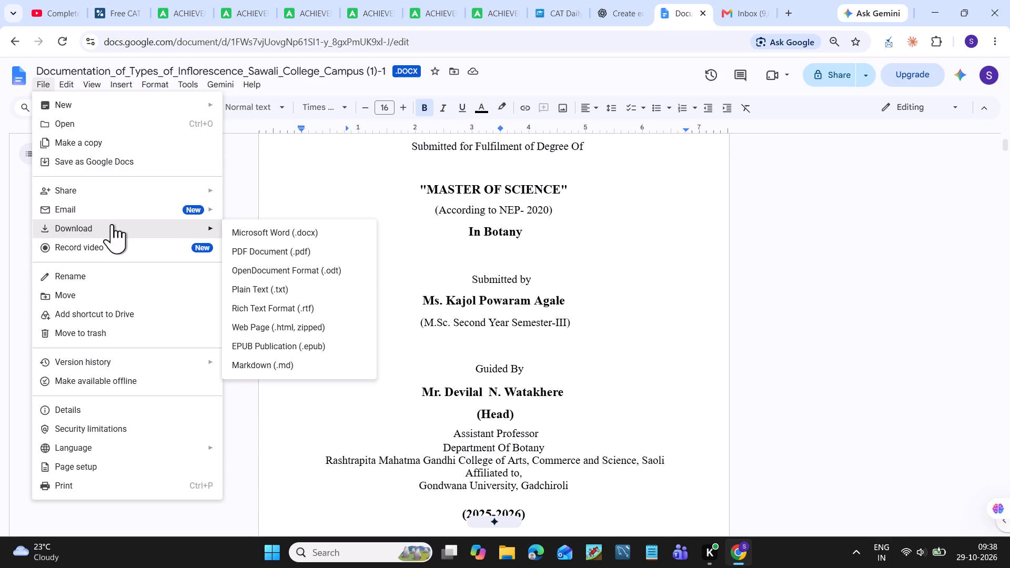
Download the report as a PDF document (.pdf).
{"action": "left_click", "coordinate": [247, 247]}
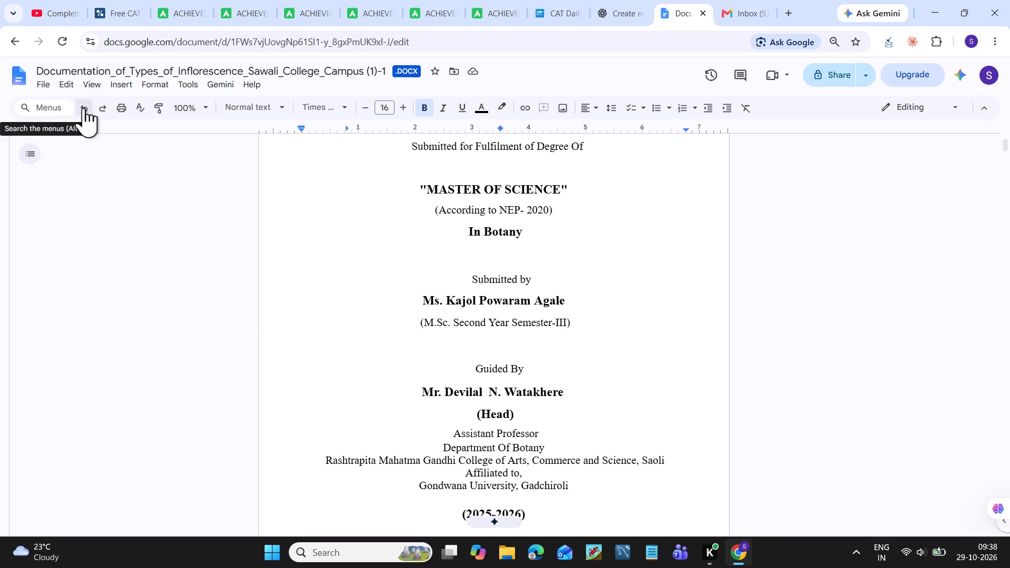
Download the report as a Microsoft Word (.docx) file as well.
{"action": "left_click", "coordinate": [48, 82]}
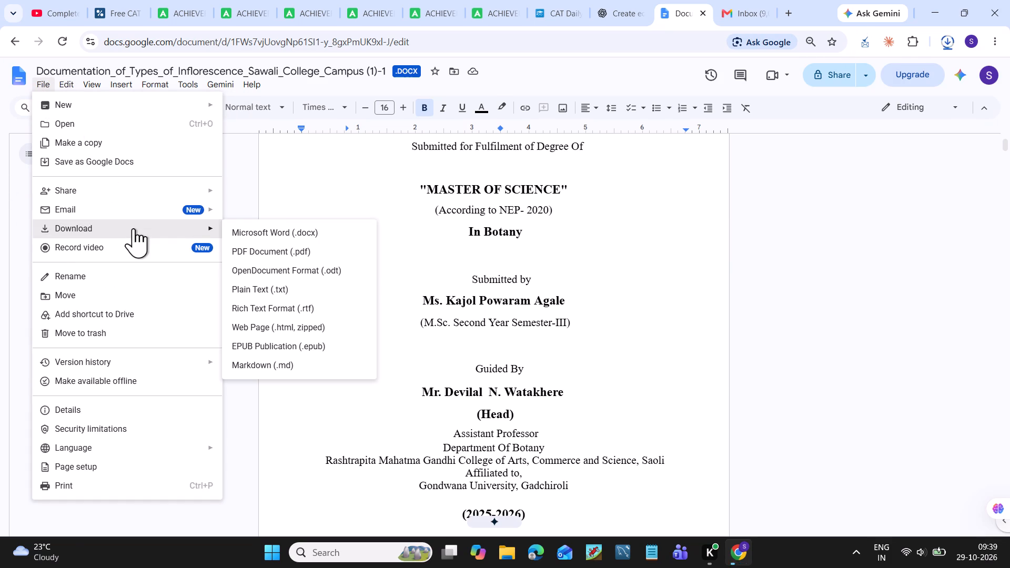
{"action": "left_click", "coordinate": [233, 231]}
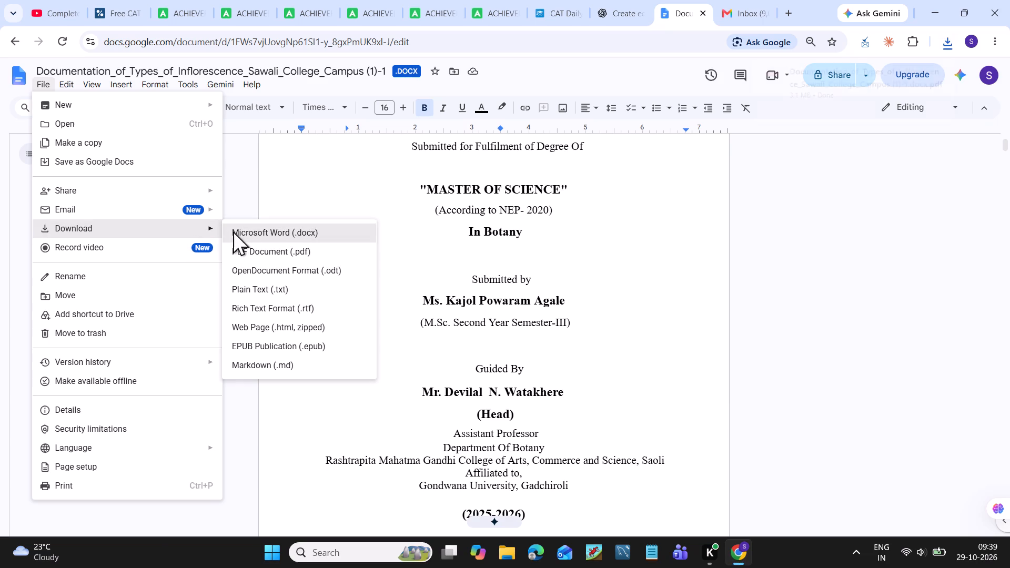